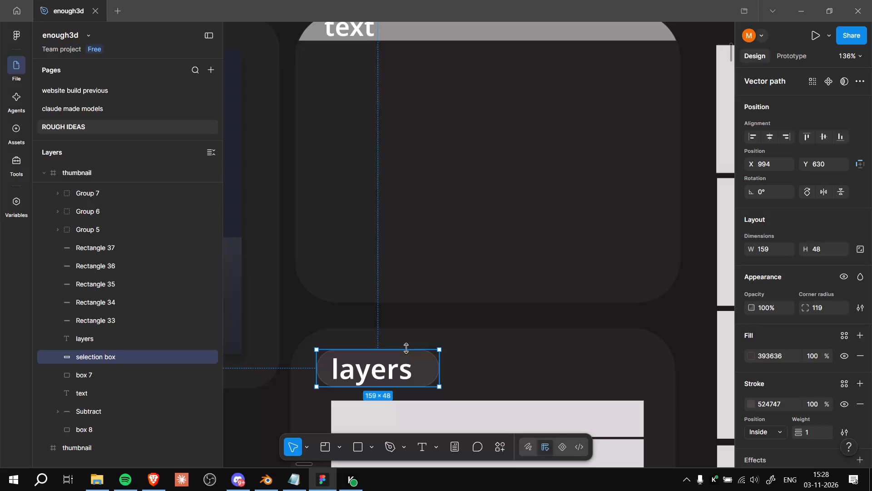
Narrow the pill-shaped selection box behind the "layers" label from both sides to about 138 × 48.
drag(441, 367, 431, 367)
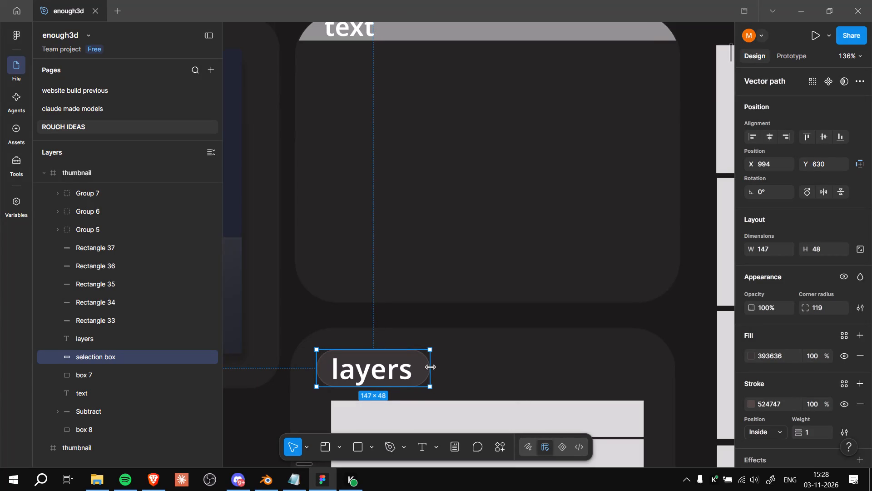
drag(431, 367, 427, 367)
click(319, 369)
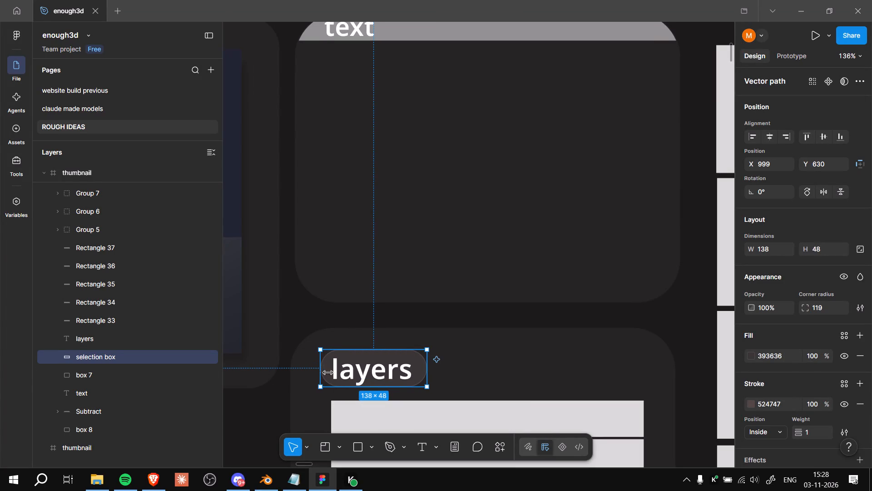
double_click(419, 363)
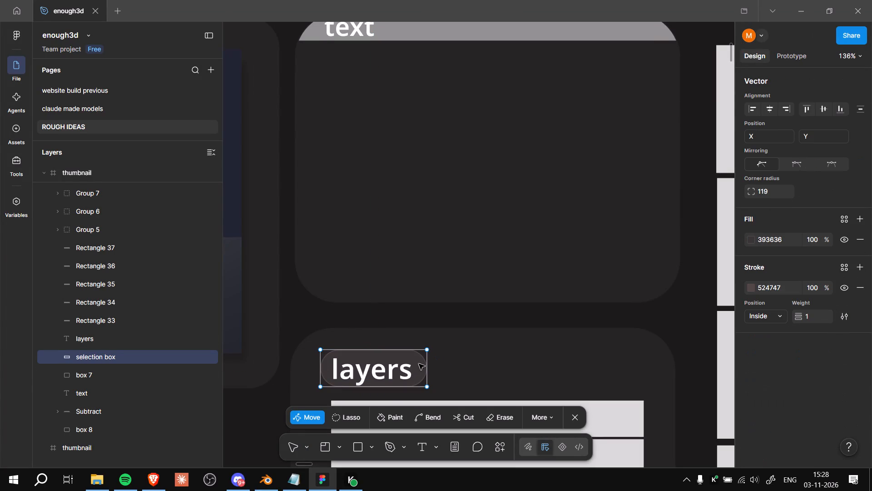
click(289, 445)
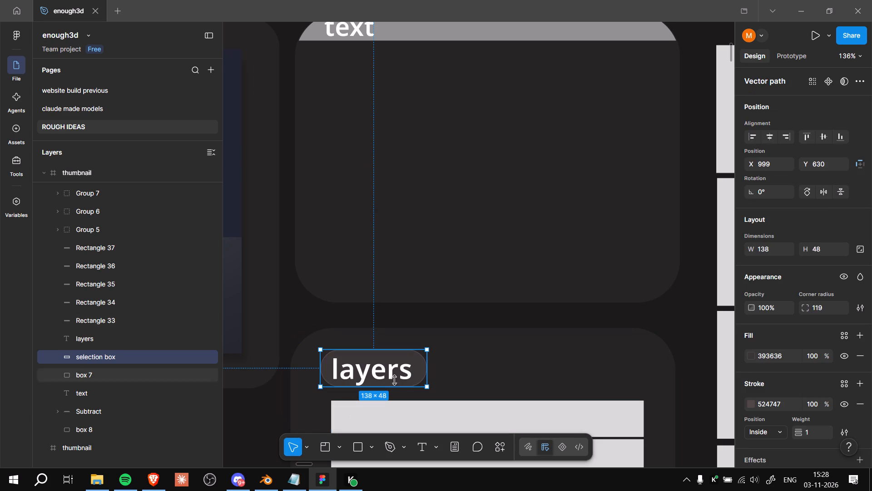
Reposition the pill behind the "layers" label to about X 996, Y 633 so it surrounds the text evenly.
drag(420, 366, 420, 370)
ctrl+scroll(529, 354, down, 10)
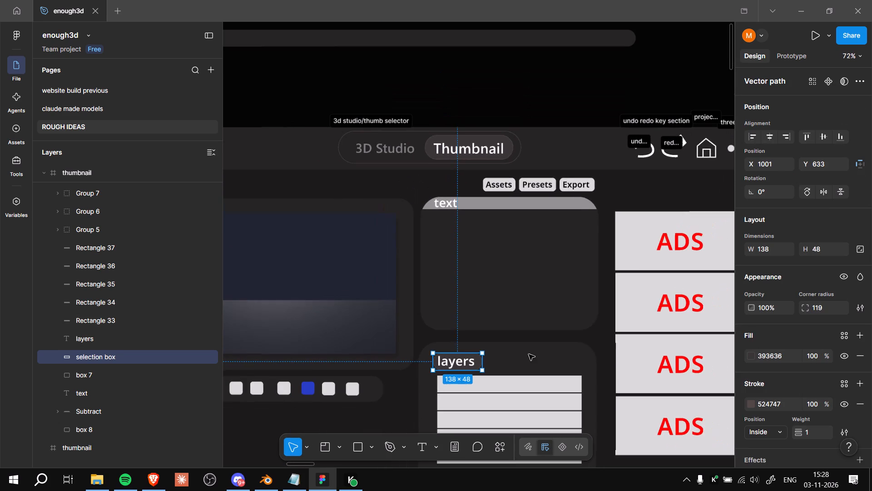
click(517, 70)
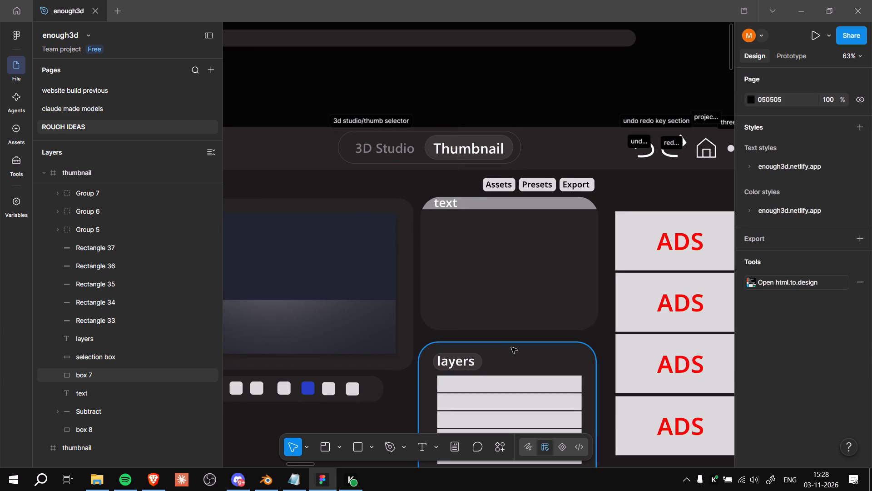
ctrl+scroll(509, 347, up, 11)
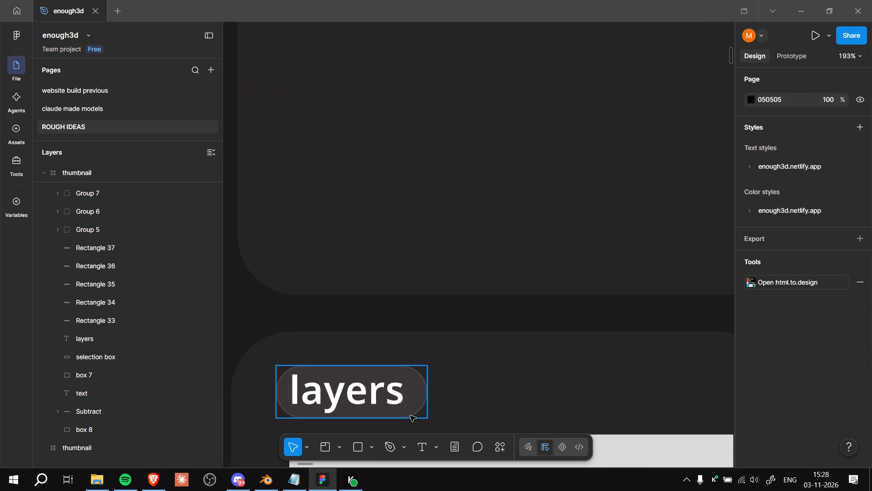
click(415, 403)
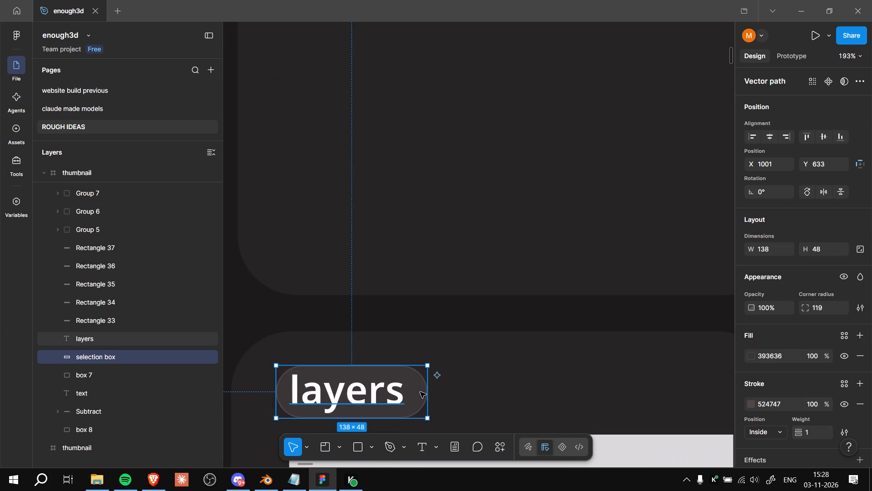
drag(419, 390, 414, 390)
ctrl+scroll(508, 352, down, 4)
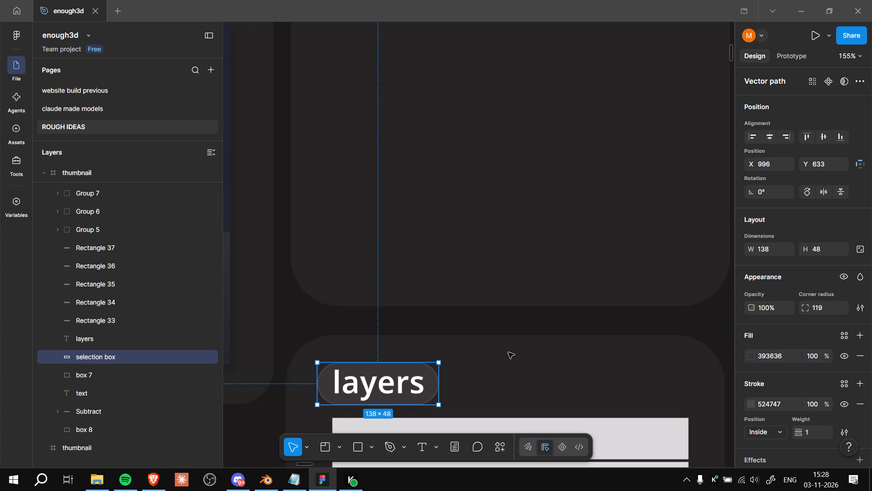
click(509, 377)
Review the thumbnail page mock-up as a whole, including the text and layers boxes.
ctrl+scroll(514, 371, down, 11)
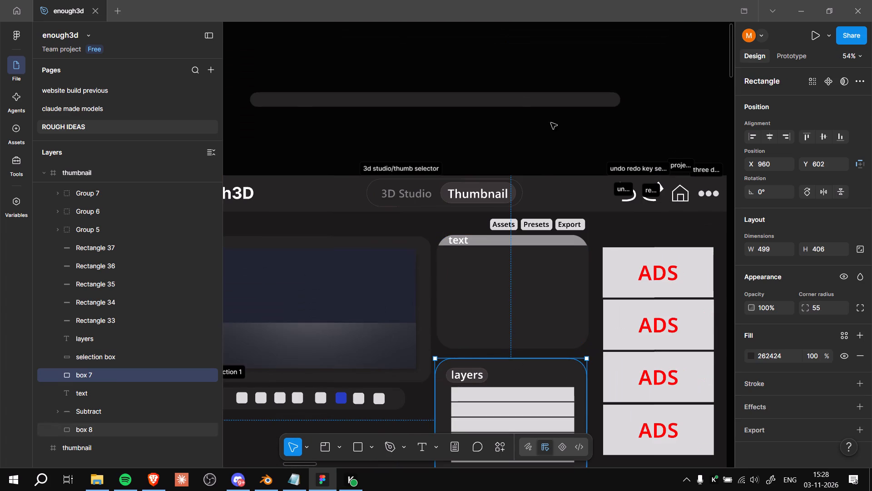
click(595, 55)
ctrl+scroll(633, 127, down, 2)
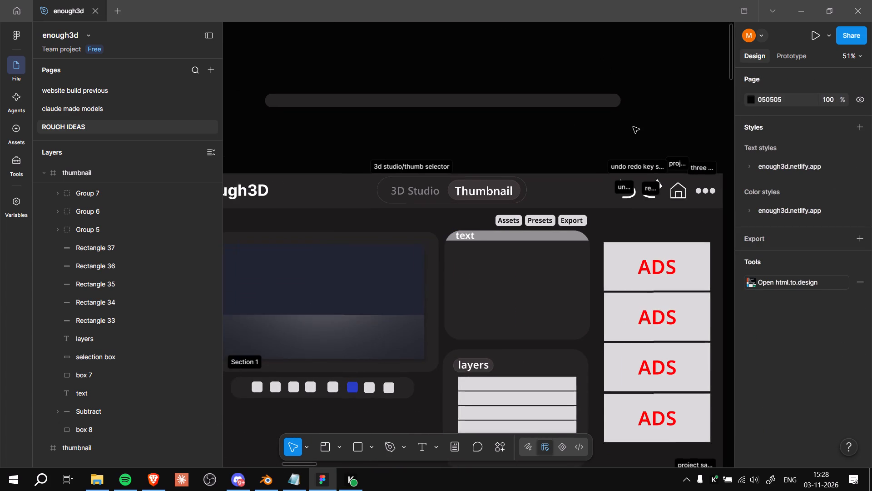
ctrl+scroll(633, 127, down, 5)
ctrl+scroll(633, 127, up, 7)
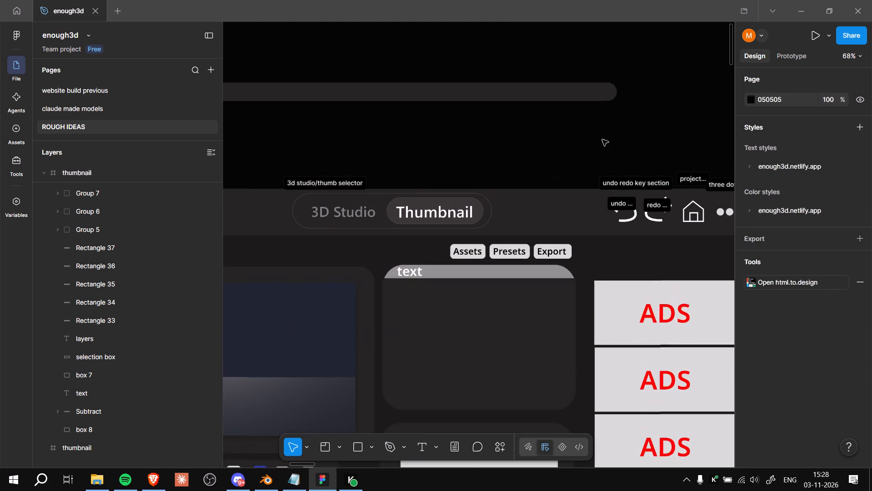
ctrl+scroll(595, 142, up, 1)
ctrl+middle_drag(595, 142, 611, 42)
ctrl+middle_drag(592, 50, 615, 26)
ctrl+scroll(599, 39, down, 4)
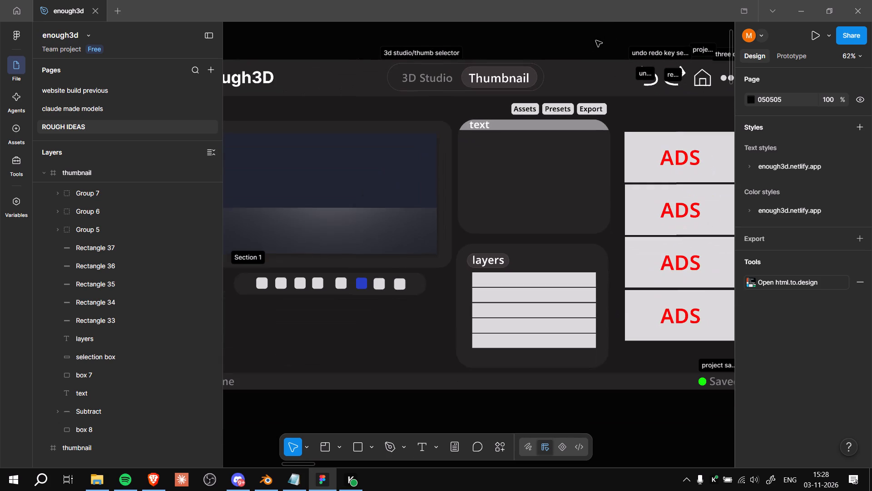
Switch to Brave and examine the layer and canvas settings of the SILK Thumbnail Studio as a reference.
click(149, 487)
scroll(1, 421, down, 7)
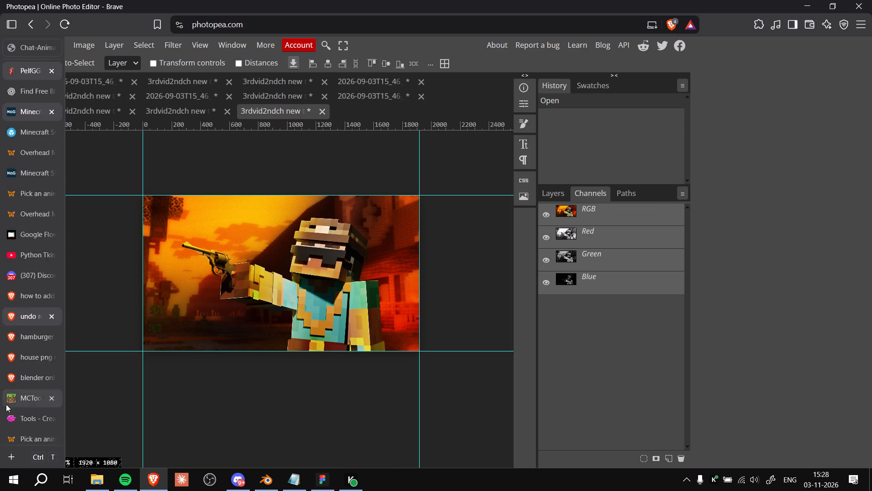
scroll(6, 404, down, 8)
click(34, 433)
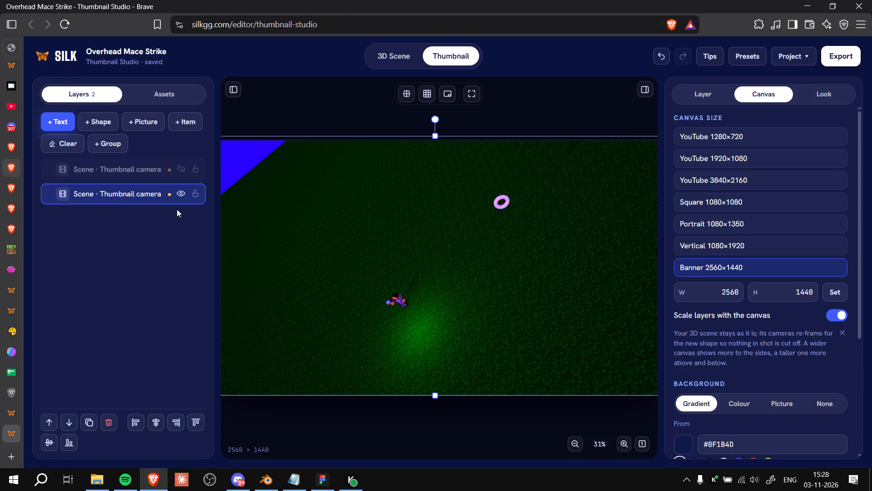
click(131, 195)
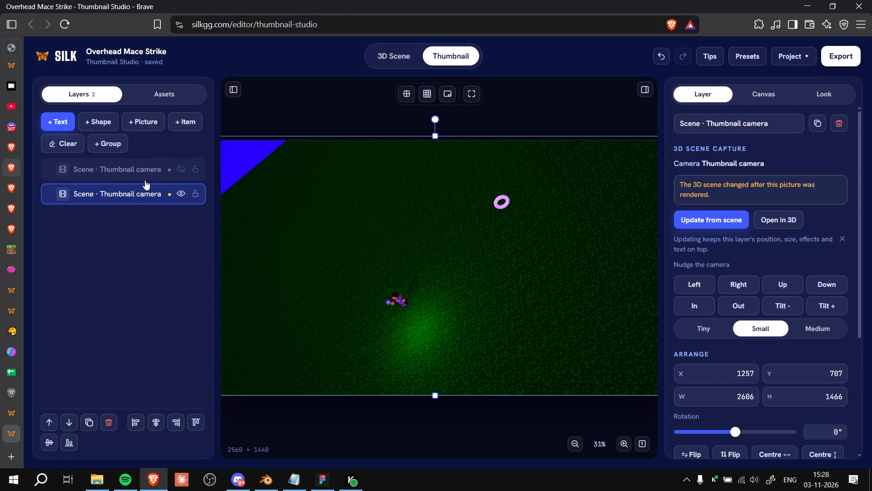
click(133, 195)
click(765, 99)
click(812, 85)
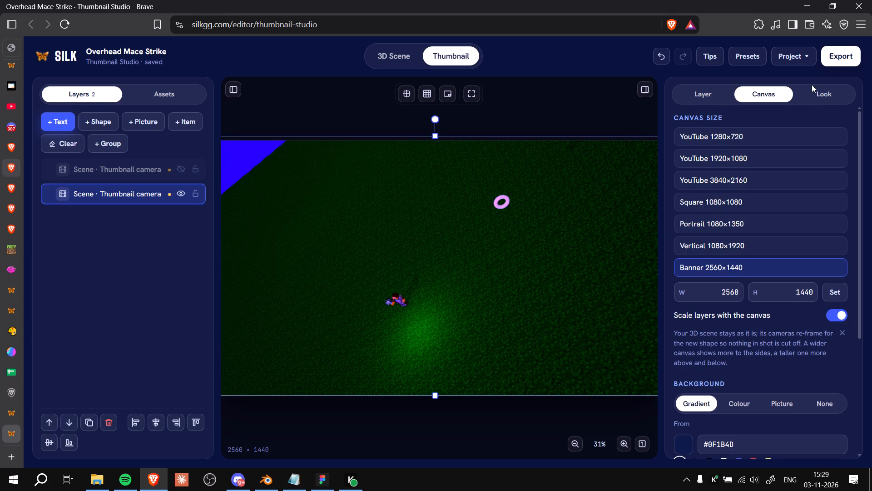
click(809, 85)
click(816, 92)
click(699, 95)
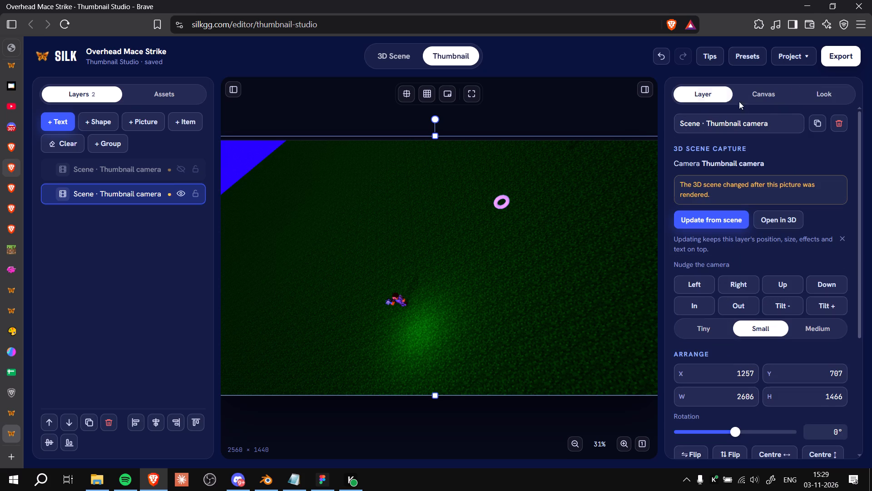
Open the Photopea document and examine how its layers and layer options are organised.
scroll(33, 204, up, 10)
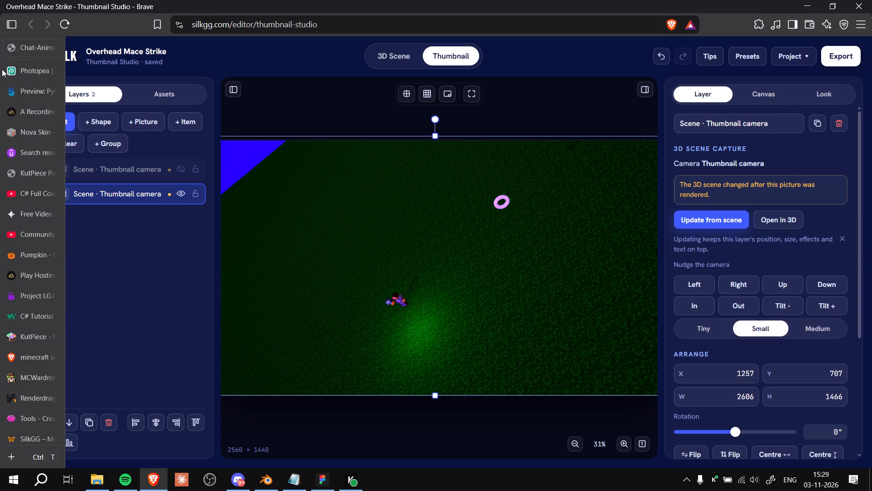
click(20, 76)
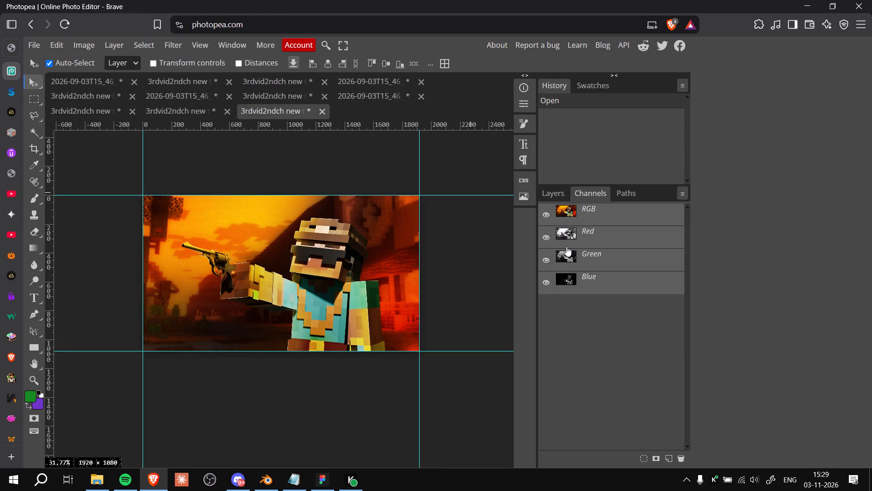
click(560, 188)
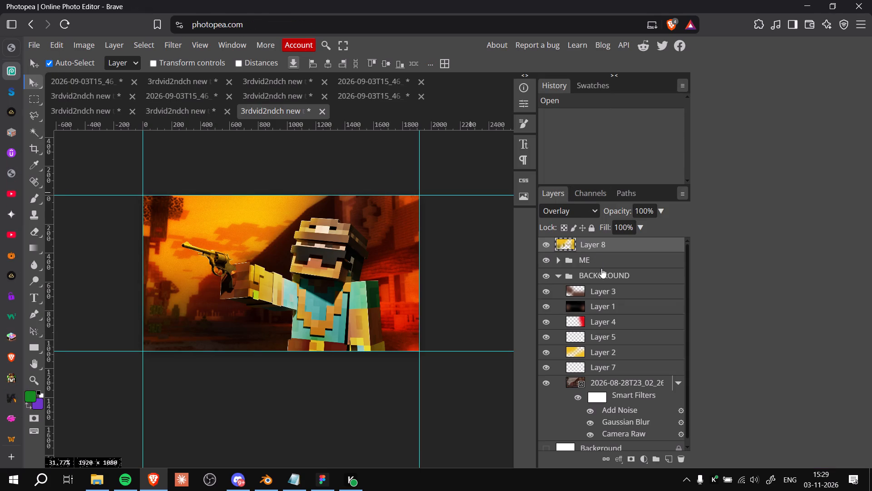
click(622, 307)
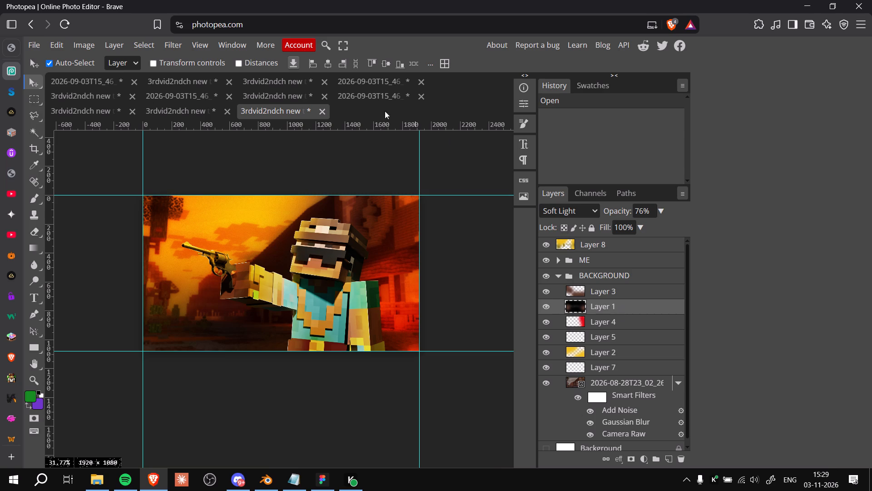
click(198, 43)
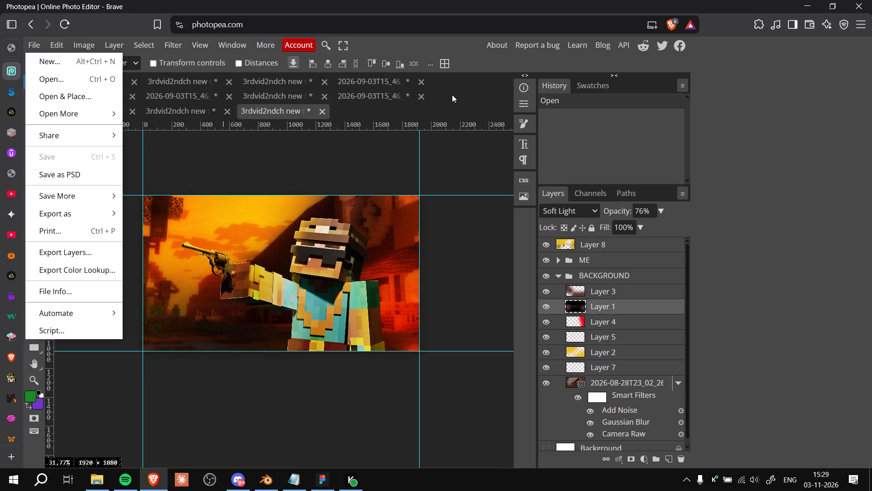
click(695, 58)
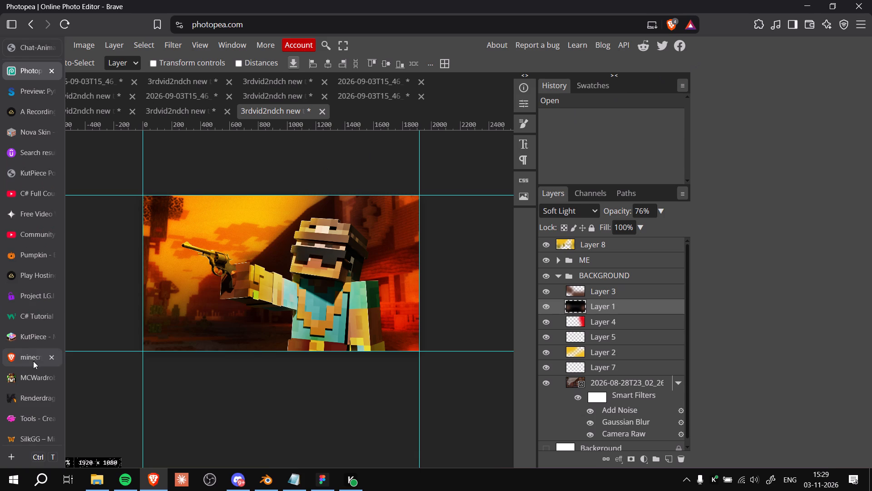
Return to SILK Thumbnail Studio and examine its colour grading, canvas and layer settings.
scroll(34, 360, down, 19)
click(24, 435)
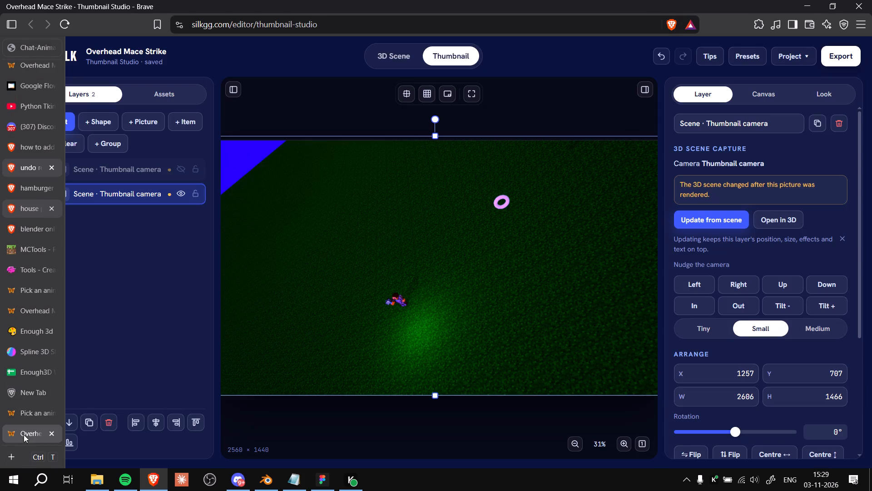
click(755, 92)
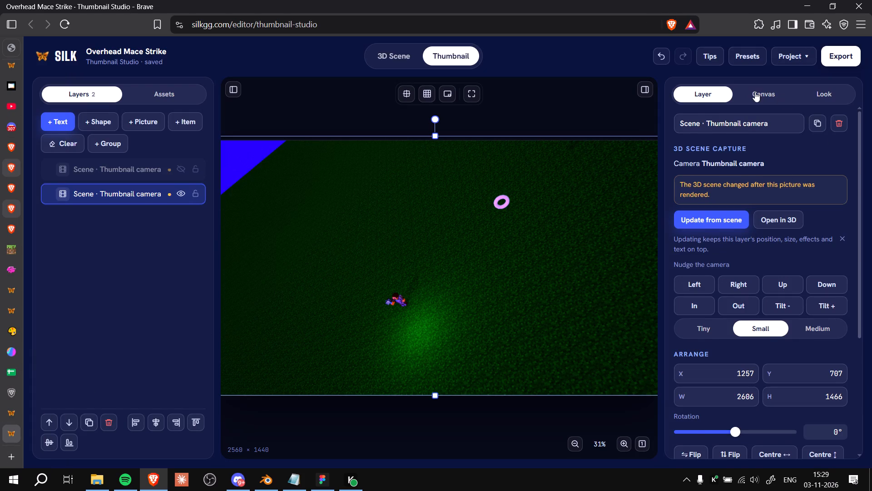
click(834, 92)
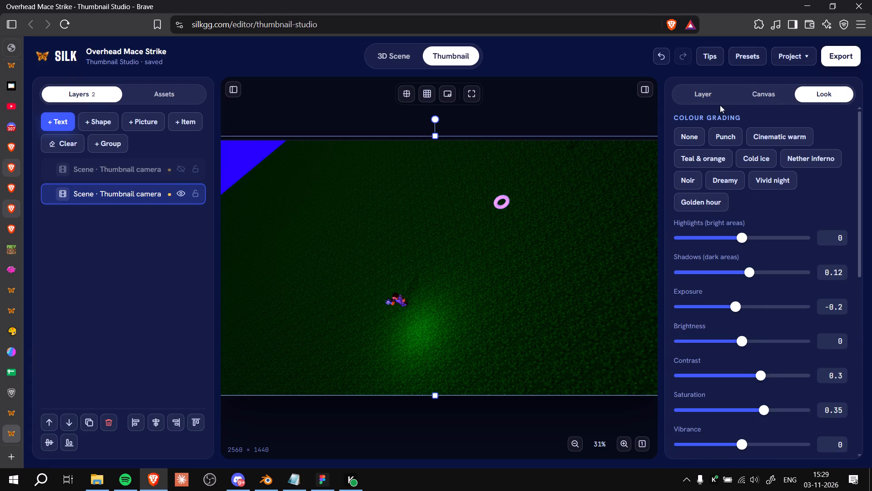
click(768, 95)
click(692, 93)
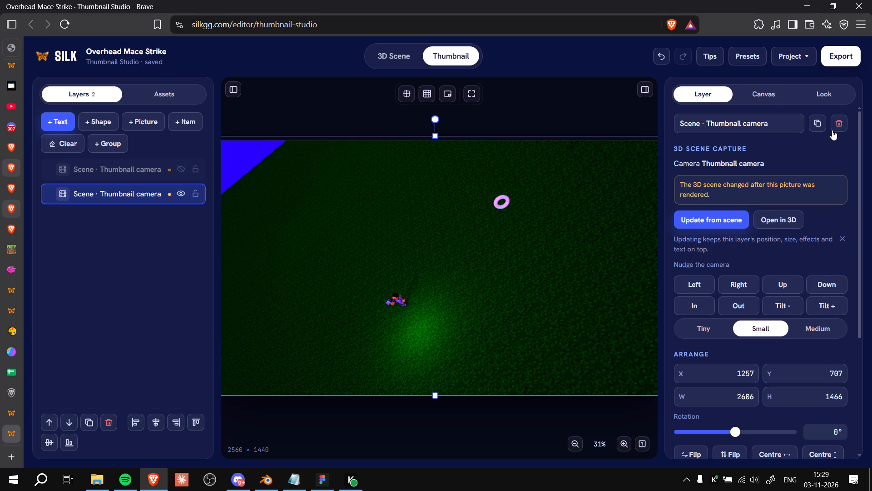
Switch back to Figma and examine the thumbnail mock-up's overall layout, especially the text and layers boxes.
click(332, 477)
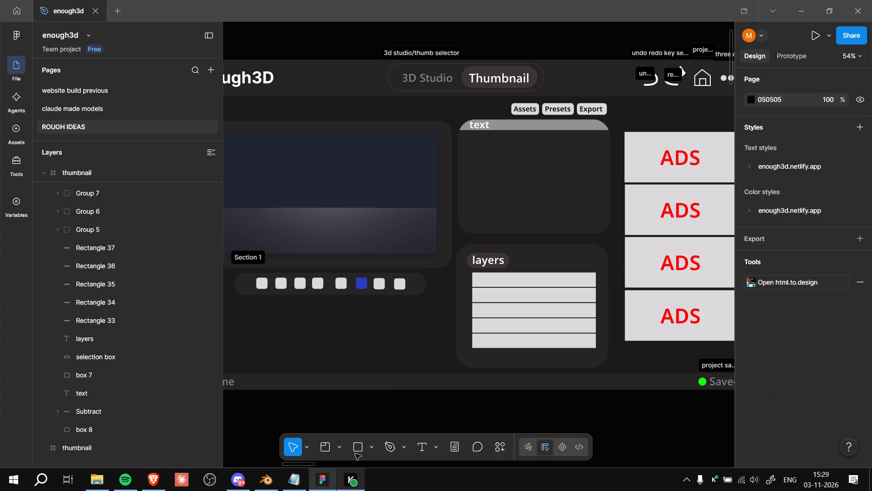
ctrl+scroll(420, 260, down, 6)
ctrl+scroll(454, 351, up, 4)
ctrl+scroll(432, 364, down, 4)
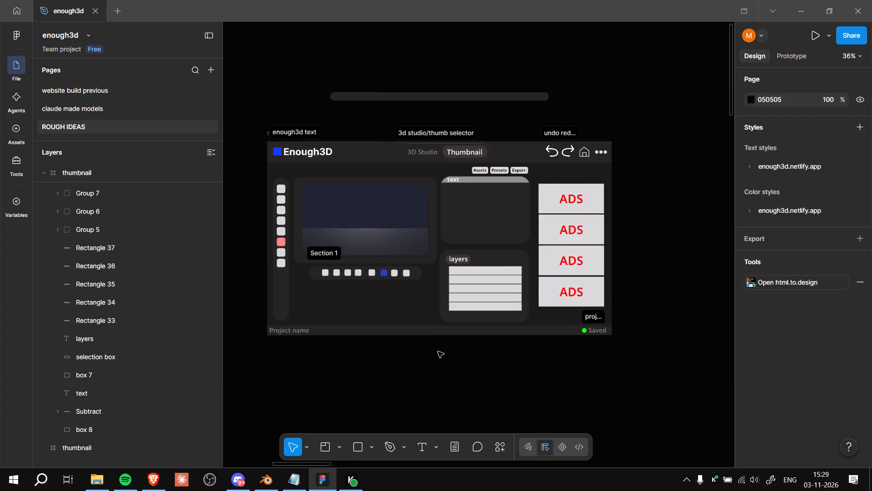
ctrl+scroll(438, 351, down, 1)
ctrl+scroll(396, 362, up, 5)
ctrl+scroll(409, 311, up, 3)
ctrl+middle_drag(444, 293, 438, 328)
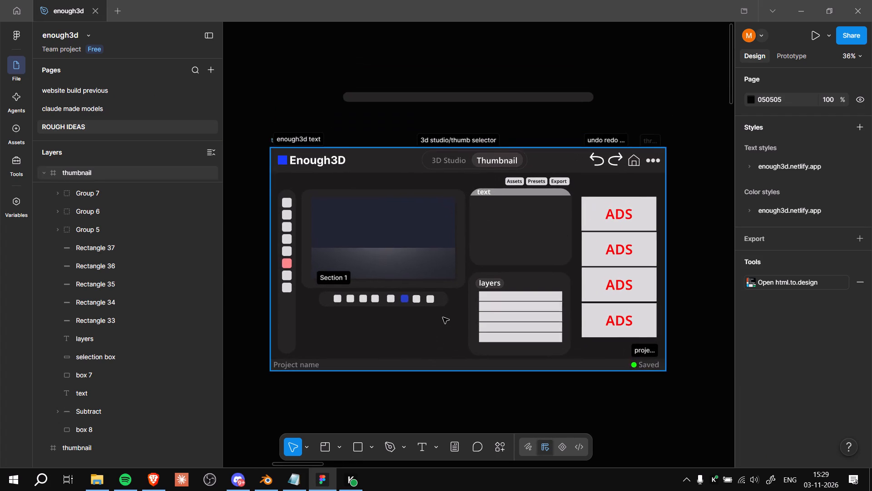
ctrl+scroll(443, 317, up, 5)
ctrl+middle_drag(443, 316, 401, 342)
ctrl+scroll(402, 339, up, 5)
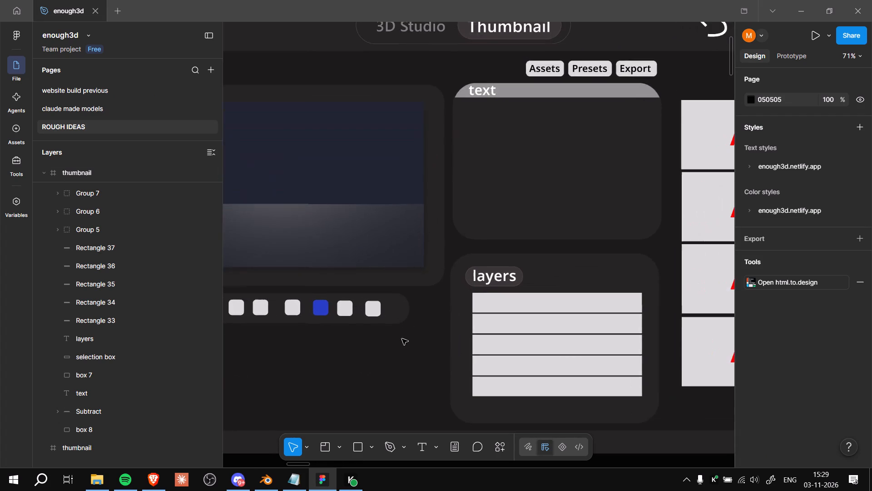
ctrl+middle_drag(402, 339, 337, 375)
ctrl+scroll(391, 331, up, 4)
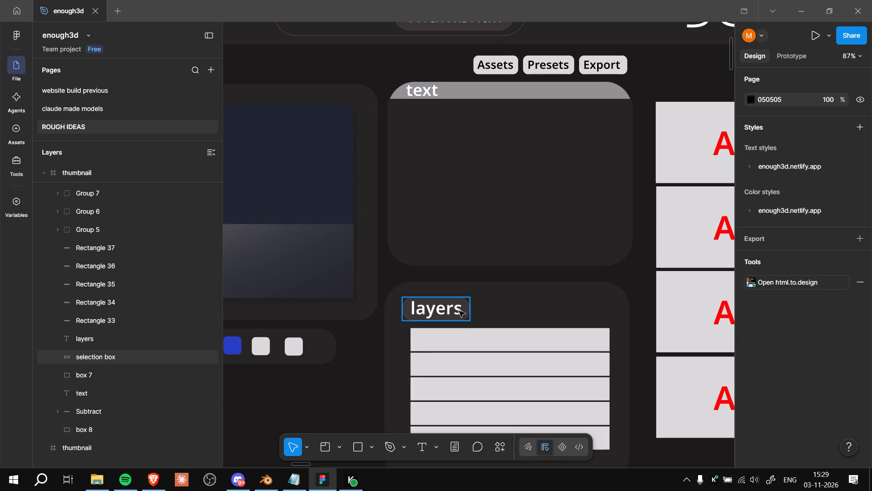
ctrl+scroll(486, 274, down, 13)
ctrl+scroll(487, 274, up, 6)
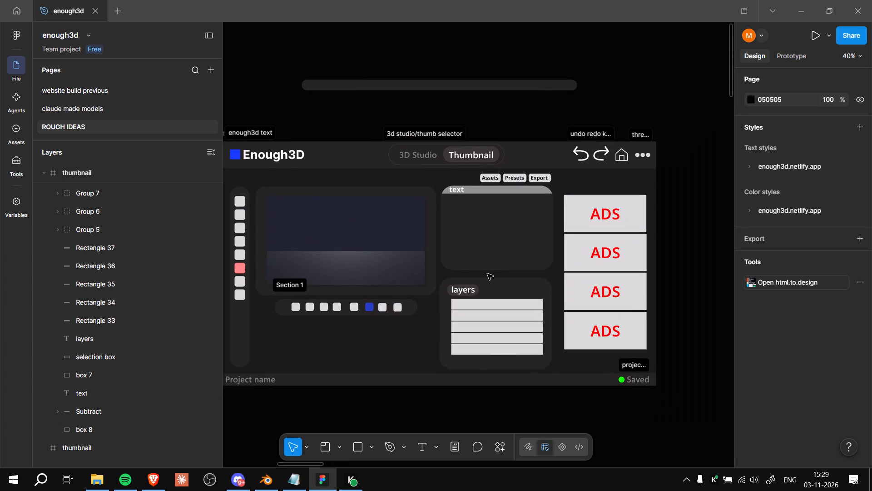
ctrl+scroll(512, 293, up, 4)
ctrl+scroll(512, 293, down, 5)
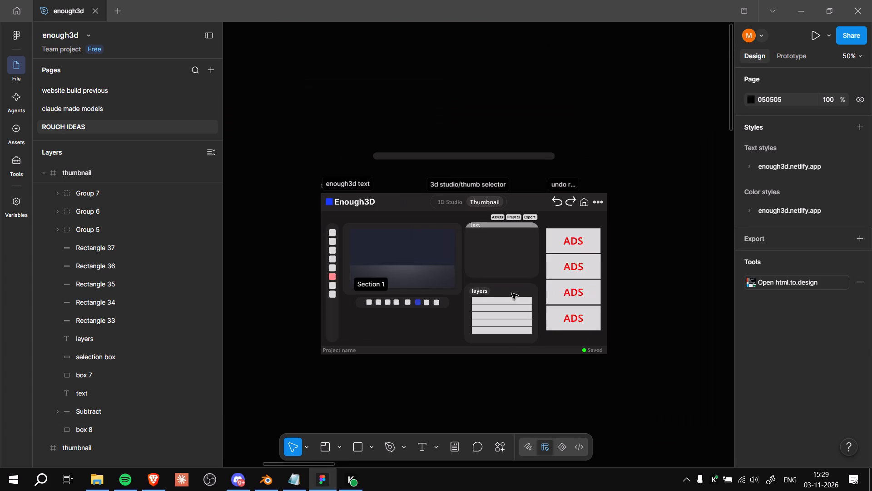
Switch to Brave and examine the arrangement, opacity, blend and shadow settings for the selected layer in SILK Thumbnail Studio.
click(150, 476)
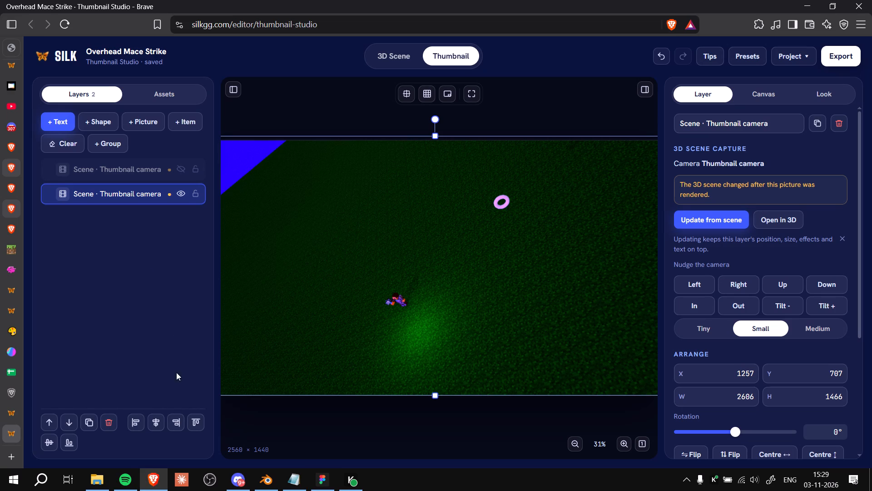
scroll(779, 154, down, 4)
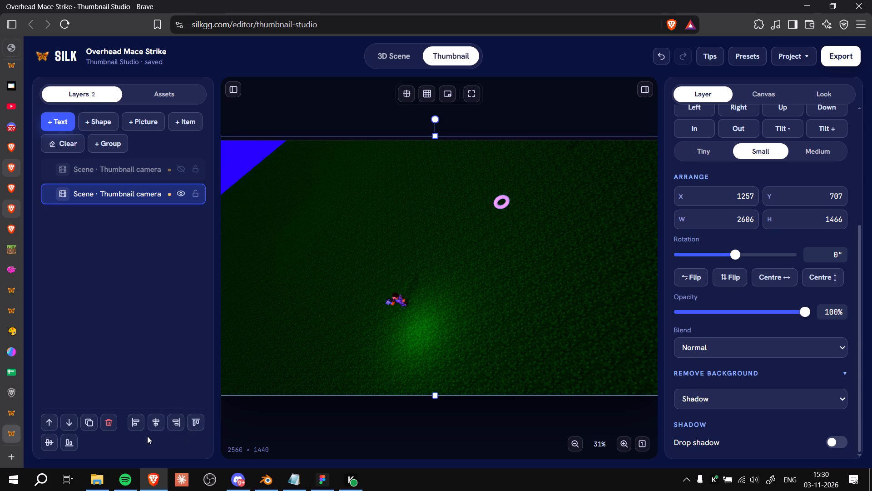
Switch back to Figma and examine the thumbnail mock-up's preview area, tool strips, text box and layers box.
click(319, 483)
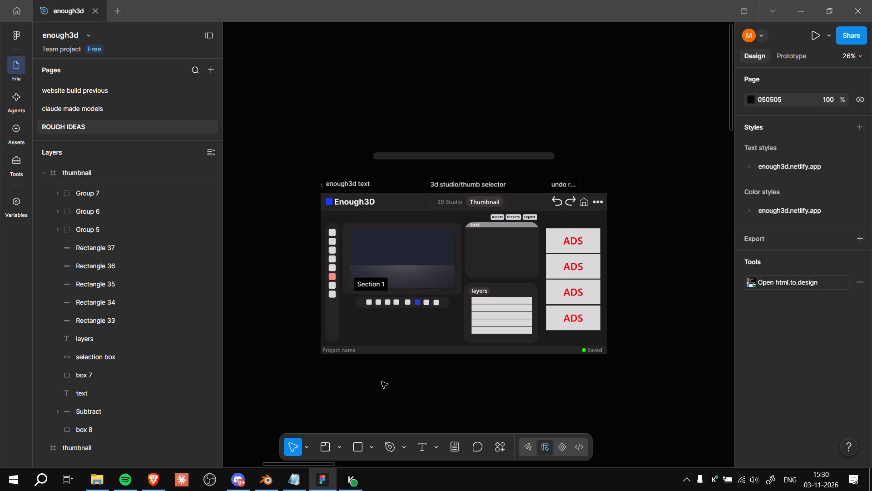
ctrl+scroll(381, 382, up, 13)
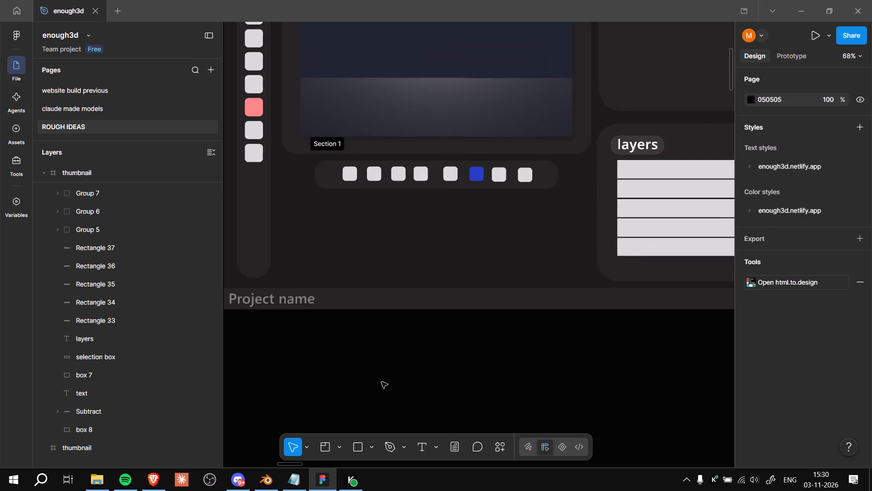
ctrl+scroll(381, 382, up, 1)
ctrl+middle_drag(383, 382, 407, 423)
ctrl+middle_drag(486, 410, 440, 427)
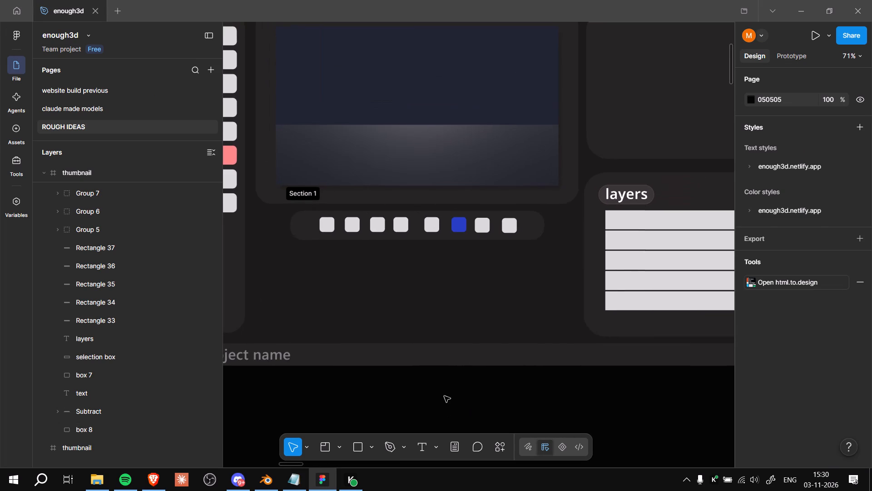
ctrl+middle_drag(444, 396, 477, 429)
ctrl+scroll(412, 309, up, 3)
ctrl+middle_drag(413, 307, 437, 339)
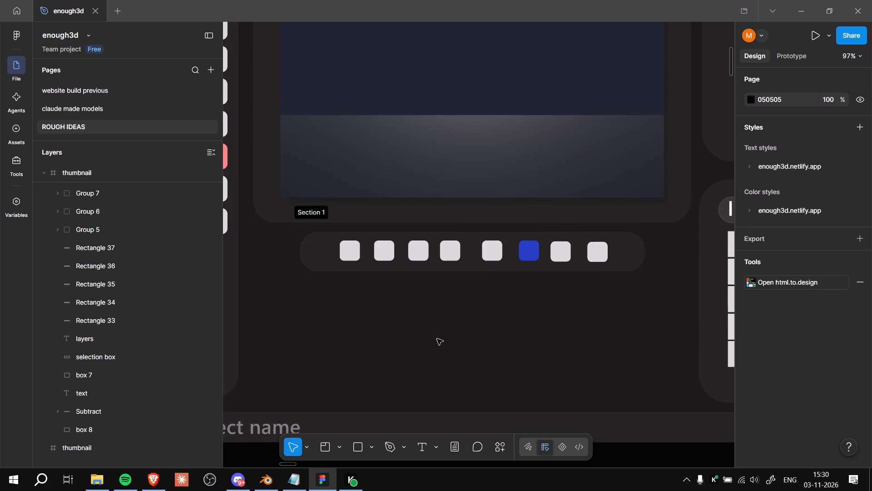
ctrl+scroll(446, 363, down, 2)
ctrl+middle_drag(493, 352, 472, 352)
ctrl+middle_drag(577, 323, 509, 357)
ctrl+scroll(509, 357, down, 4)
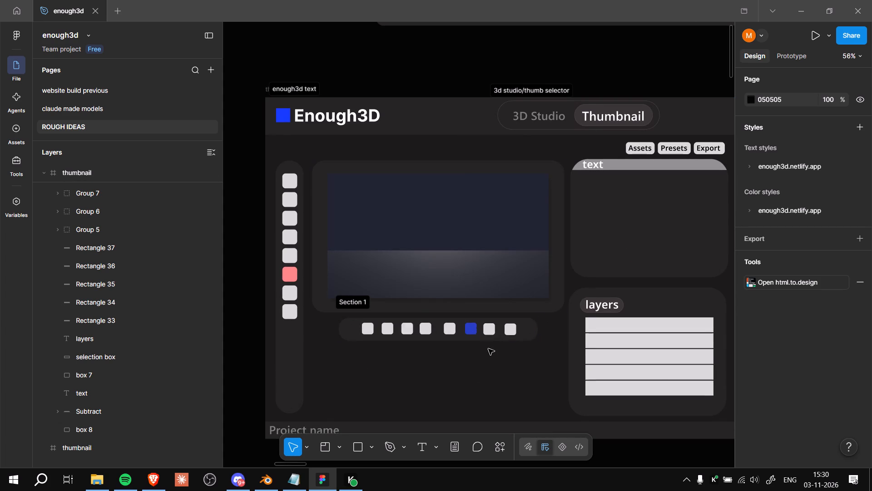
ctrl+scroll(489, 358, down, 3)
ctrl+middle_drag(489, 360, 344, 291)
ctrl+middle_drag(382, 371, 531, 387)
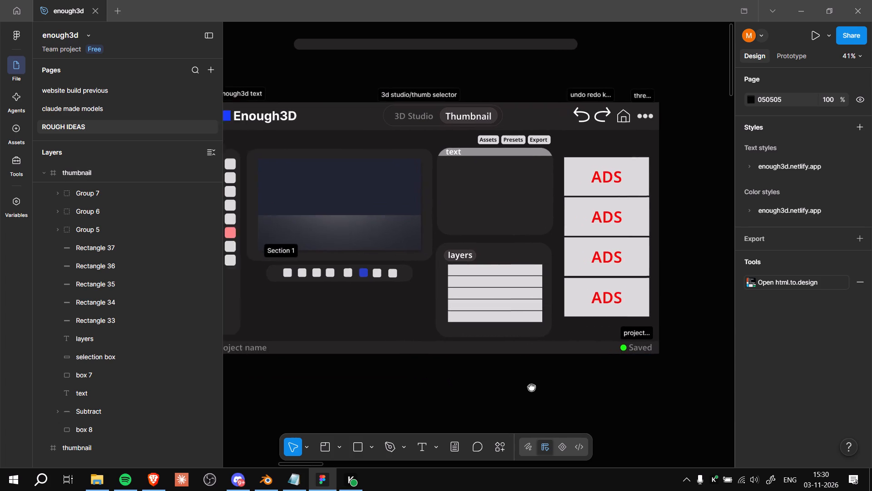
ctrl+middle_drag(531, 387, 391, 389)
ctrl+scroll(656, 275, up, 3)
ctrl+middle_drag(659, 276, 681, 341)
ctrl+scroll(413, 229, down, 4)
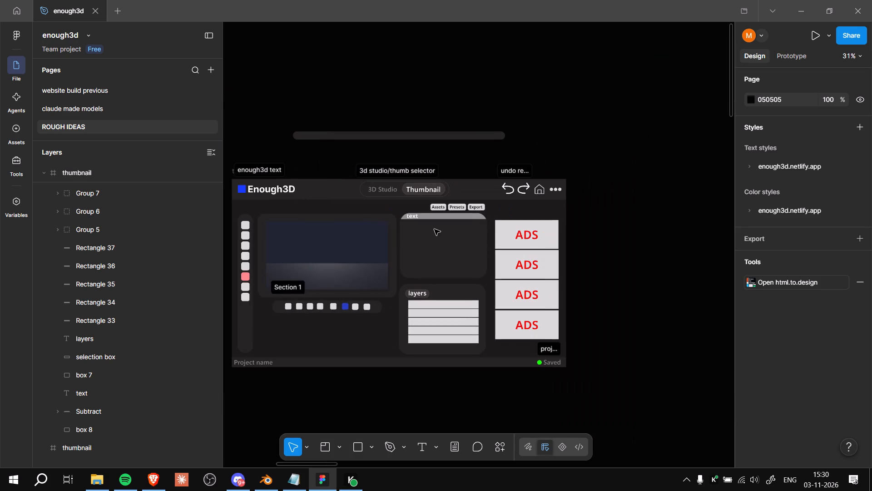
ctrl+middle_drag(313, 406, 297, 417)
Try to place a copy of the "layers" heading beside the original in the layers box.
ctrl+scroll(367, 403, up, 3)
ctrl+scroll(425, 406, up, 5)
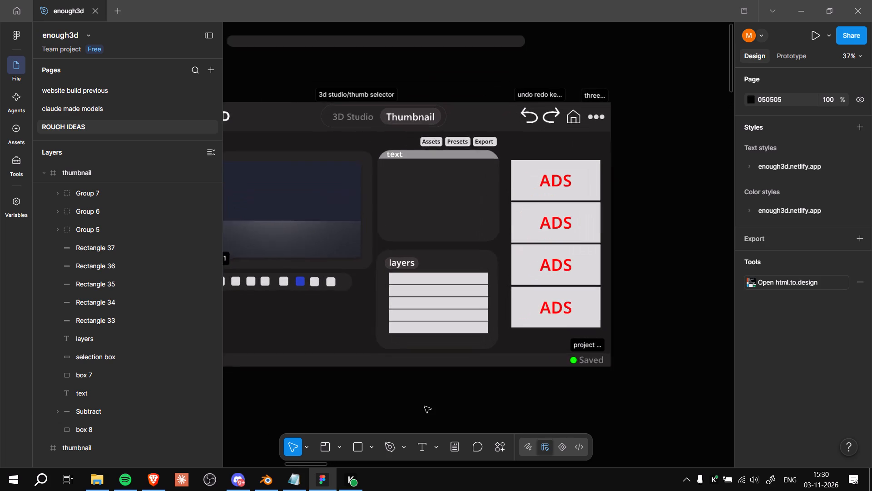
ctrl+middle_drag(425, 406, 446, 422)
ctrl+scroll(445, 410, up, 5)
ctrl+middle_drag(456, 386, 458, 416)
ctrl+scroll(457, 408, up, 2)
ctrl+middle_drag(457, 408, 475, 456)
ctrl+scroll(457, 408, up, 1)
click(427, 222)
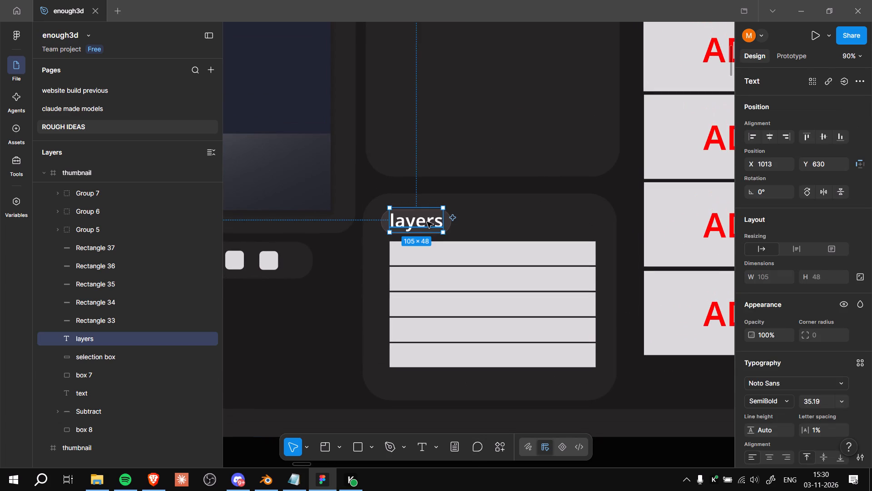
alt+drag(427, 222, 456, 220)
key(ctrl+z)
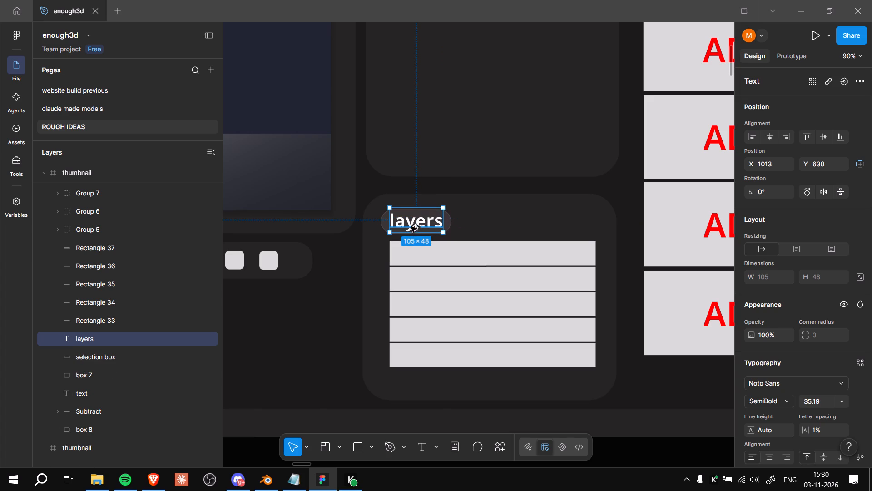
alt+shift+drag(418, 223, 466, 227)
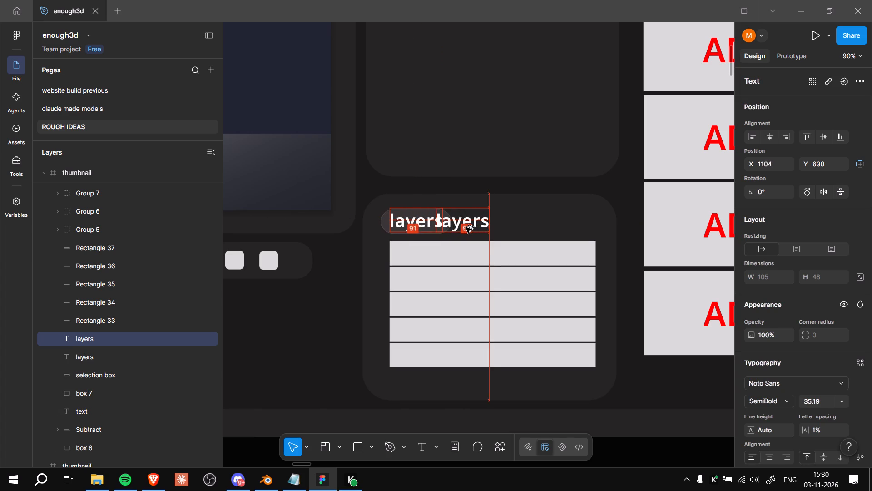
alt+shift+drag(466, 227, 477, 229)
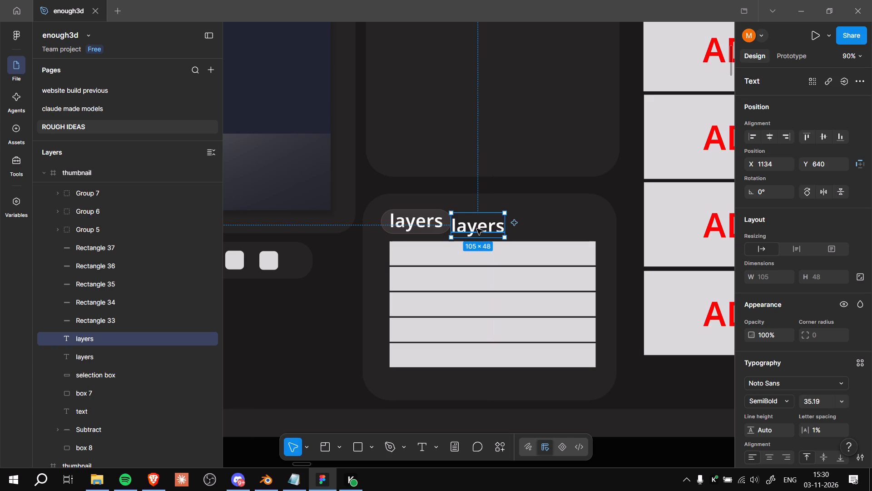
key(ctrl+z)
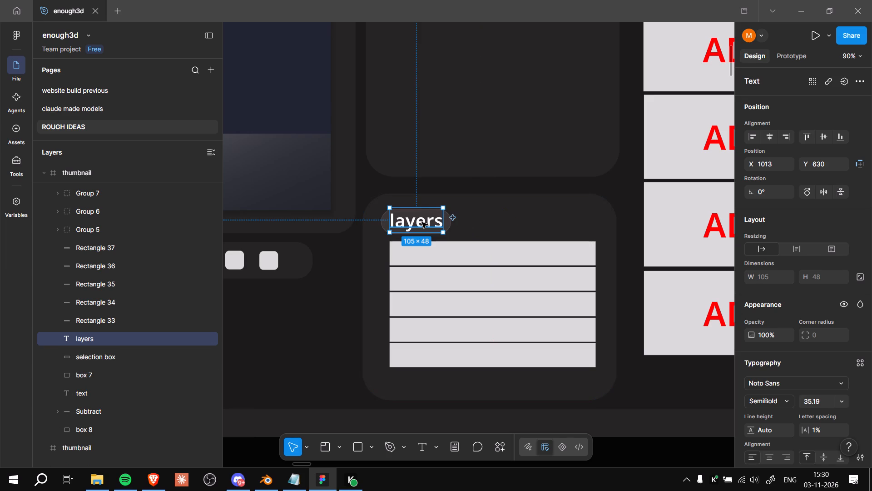
Duplicate the "layers" heading and place the copy just right of the original on the same line, at X 1134, Y 630.
alt+shift+drag(422, 222, 470, 225)
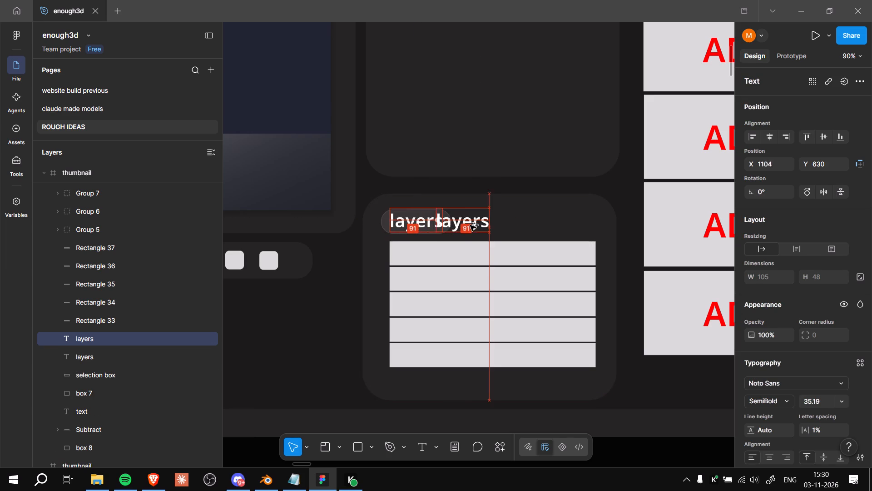
alt+shift+drag(470, 225, 488, 228)
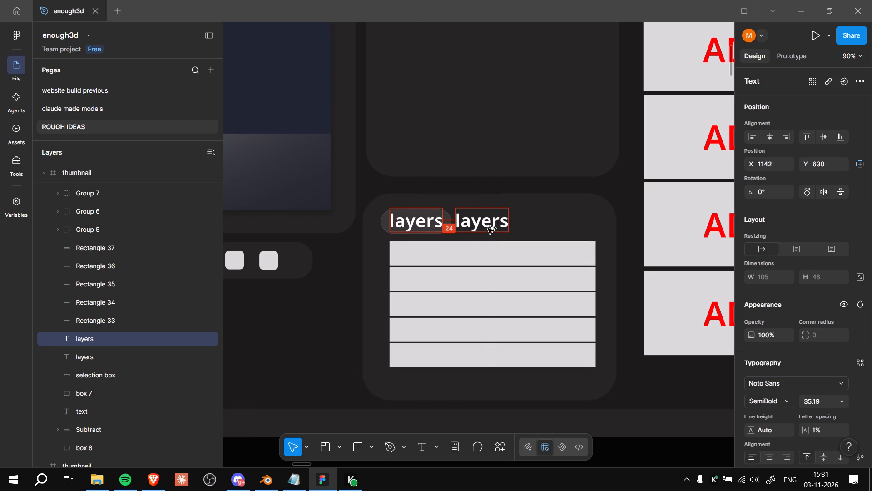
alt+shift+drag(488, 228, 484, 228)
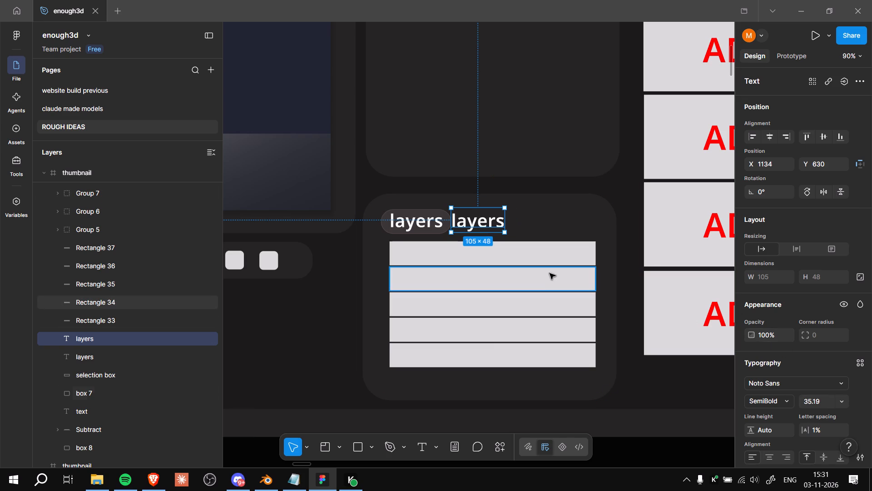
Change the fill of the copied "layers" heading to grey 757474.
double_click(484, 225)
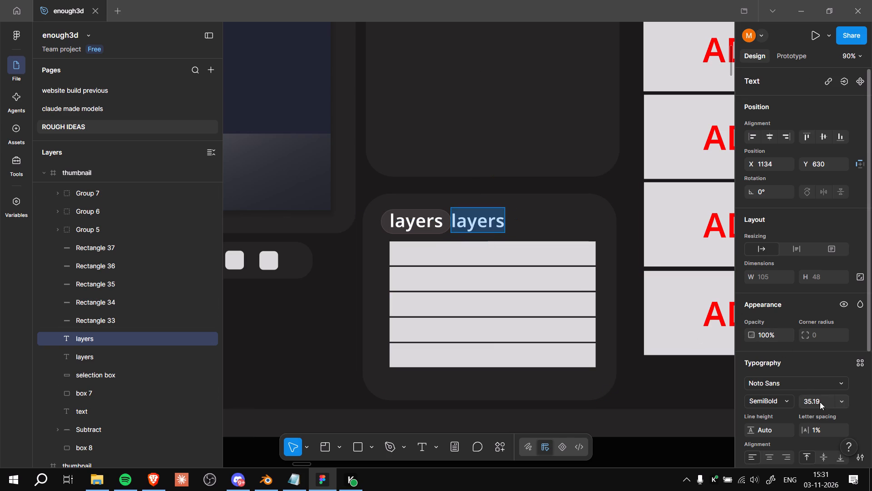
scroll(820, 402, down, 5)
click(754, 351)
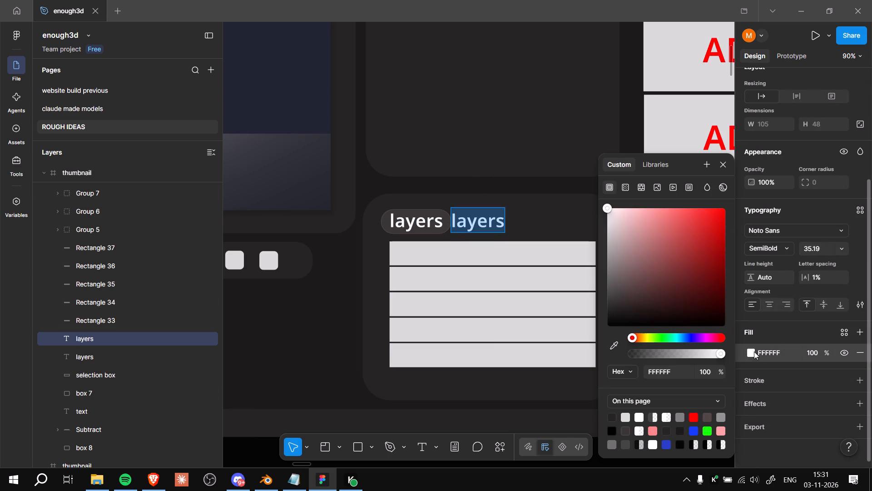
click(610, 269)
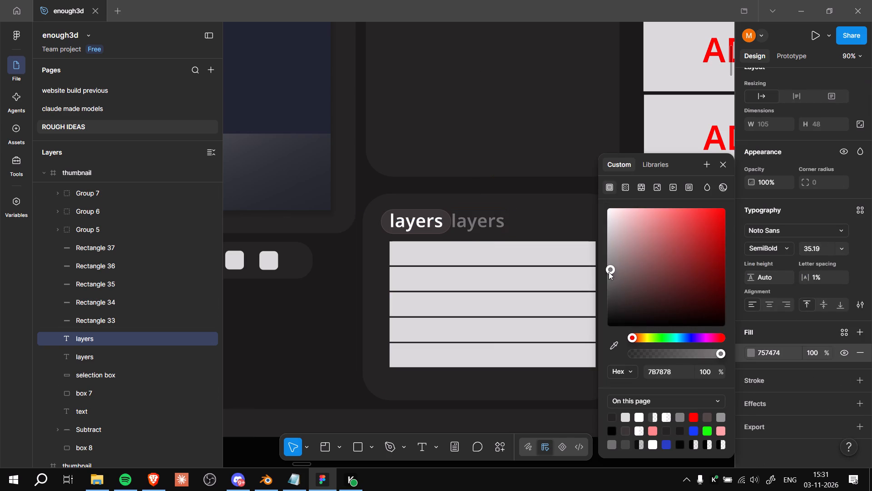
click(780, 454)
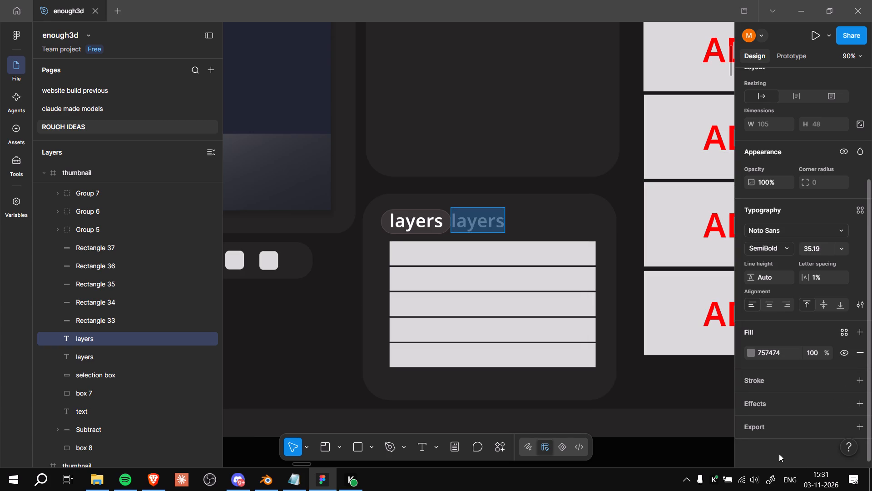
Shift the grey "layers" copy slightly farther right of the original heading and open its text for editing.
click(84, 356)
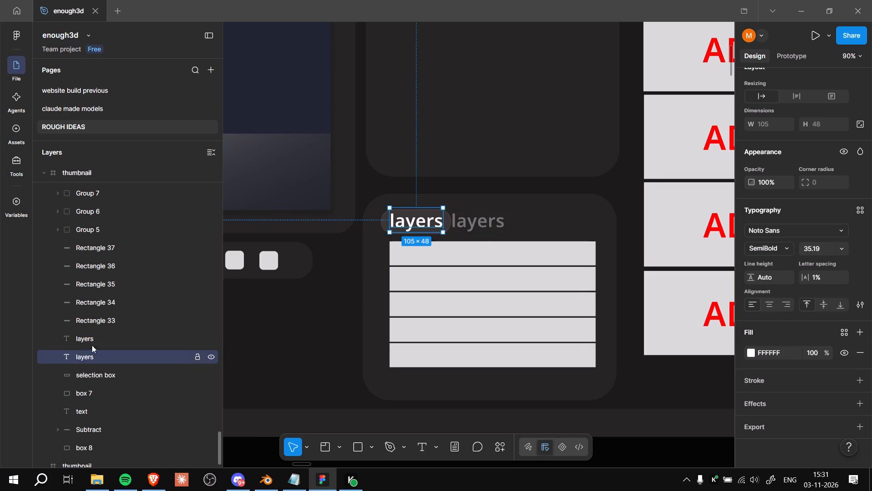
click(100, 335)
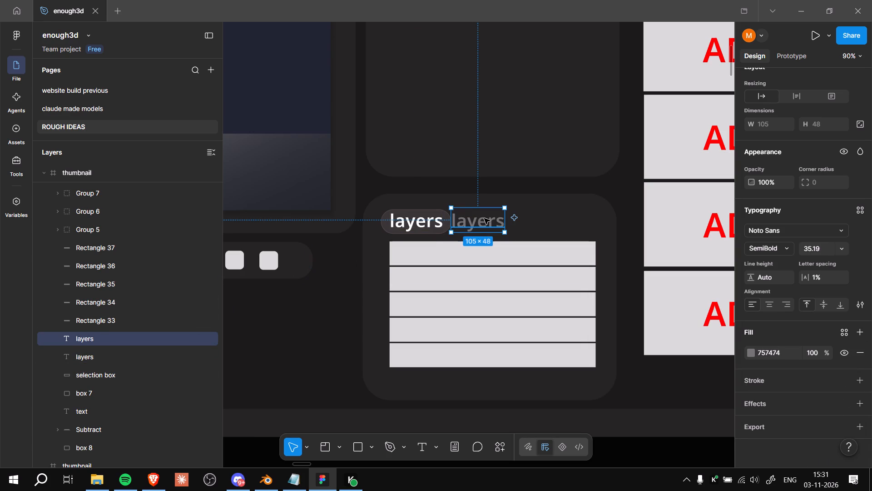
shift+drag(484, 218, 485, 218)
shift+drag(485, 218, 489, 218)
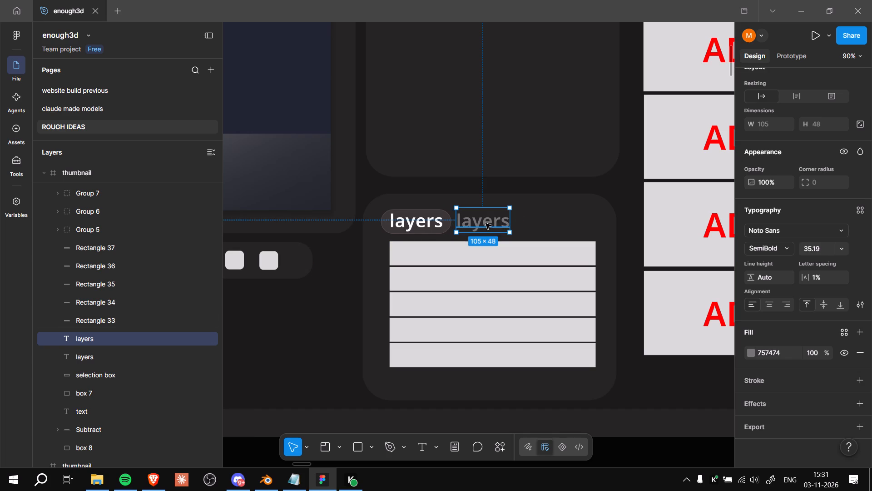
double_click(486, 223)
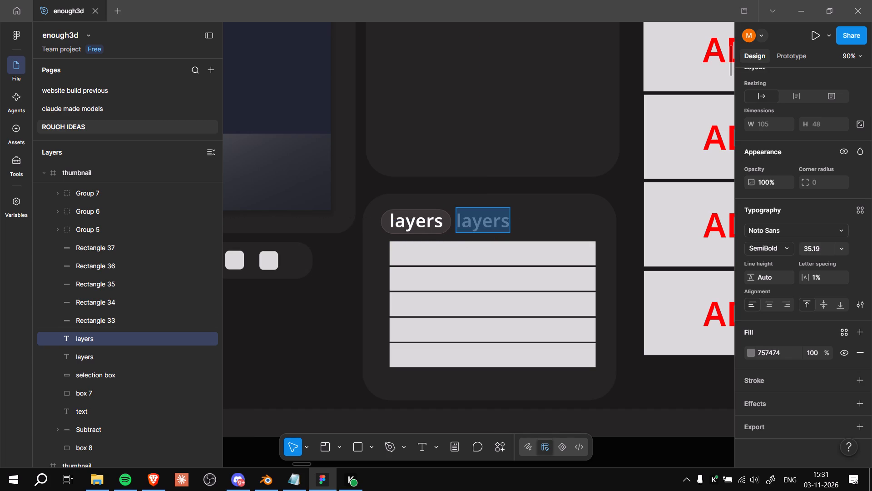
Switch to Photopea in Brave and examine how it organises layers, channels and paths.
click(154, 476)
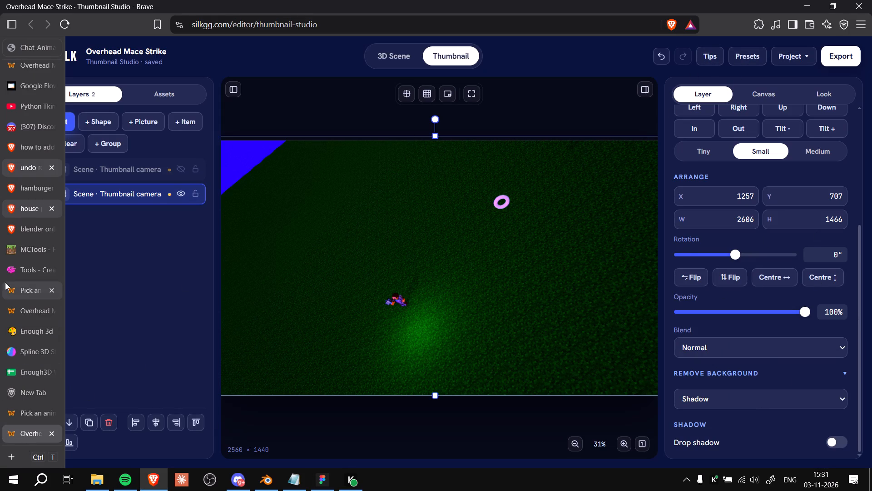
scroll(5, 282, up, 16)
click(25, 69)
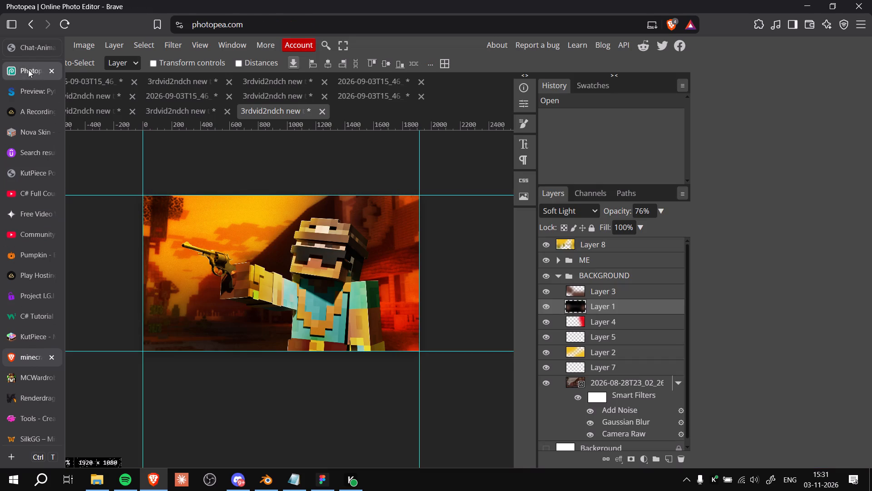
click(632, 194)
click(592, 190)
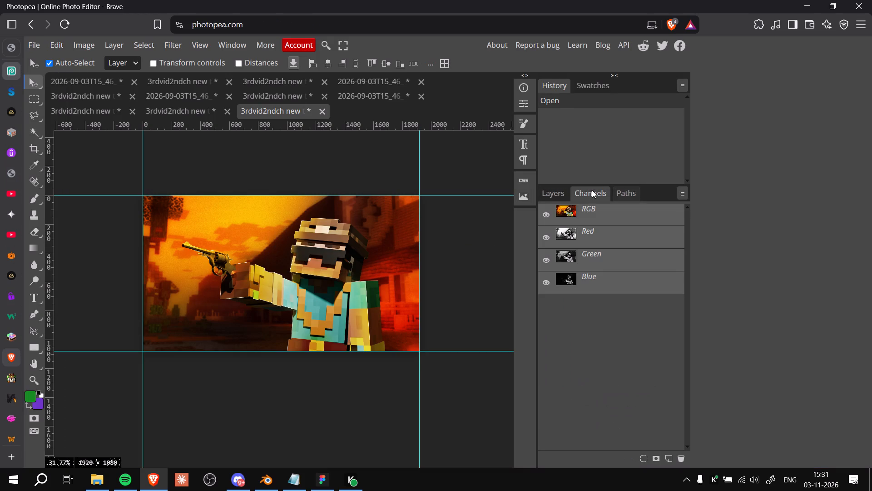
click(565, 199)
click(609, 339)
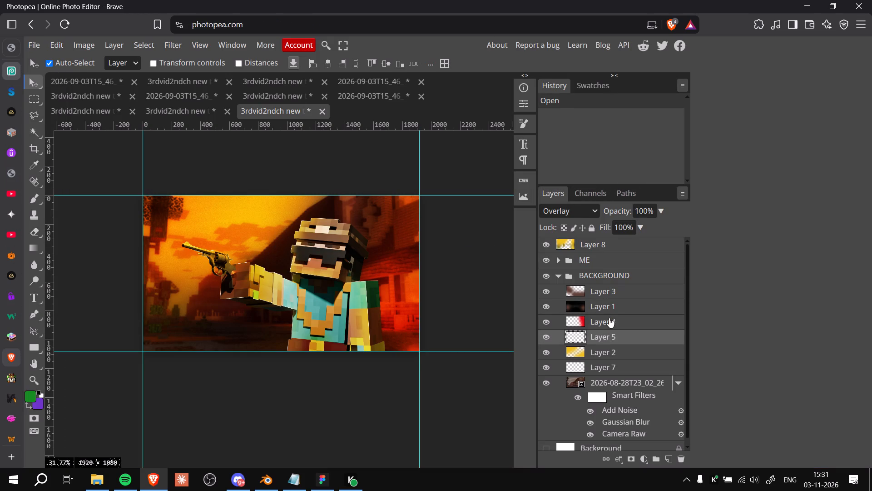
click(628, 192)
click(582, 197)
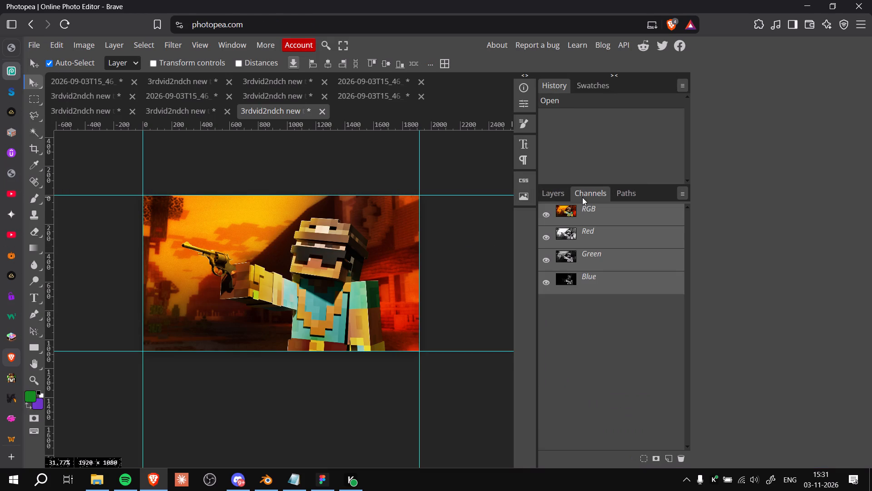
Switch back to Figma and change the grey "layers" copy's text to "Channels".
click(317, 476)
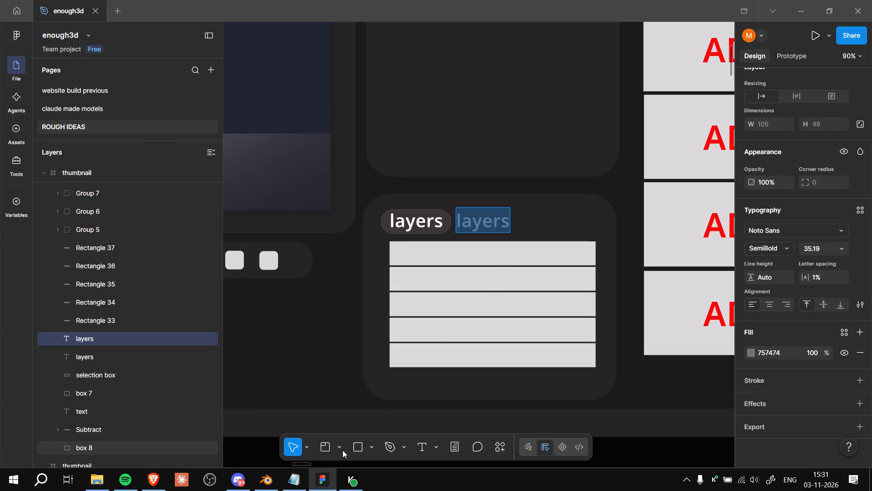
double_click(481, 223)
text(Channels)
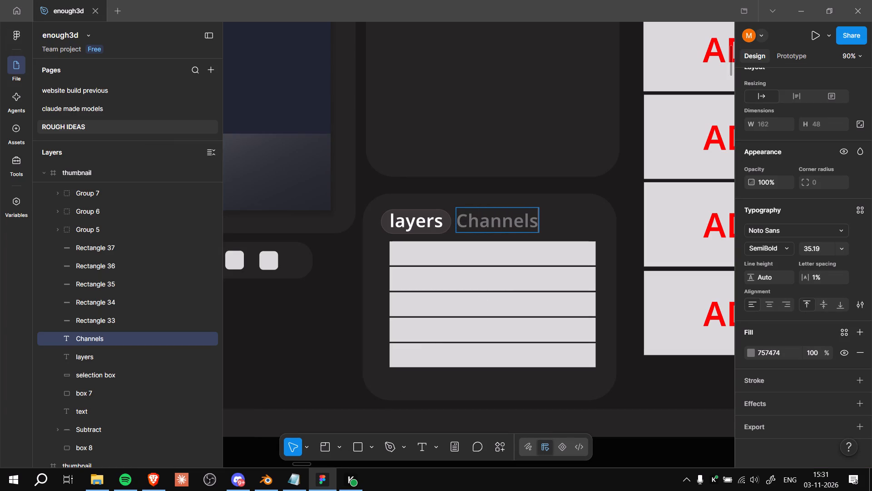
click(637, 461)
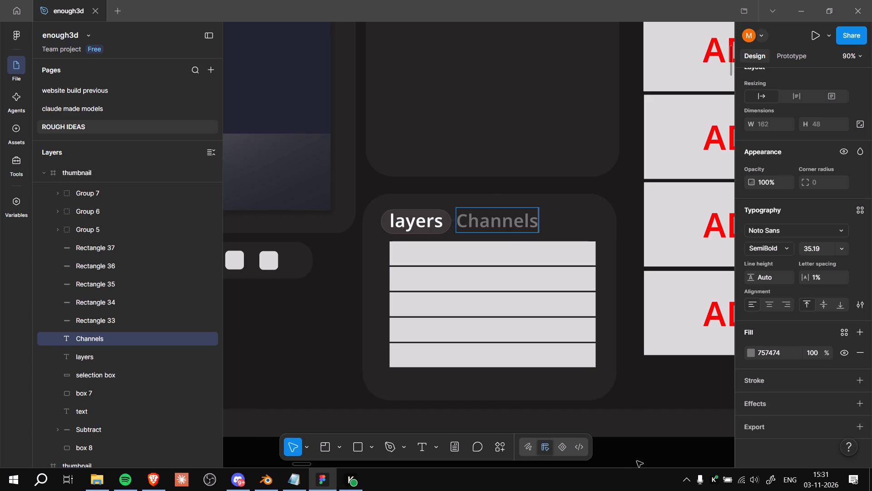
click(638, 458)
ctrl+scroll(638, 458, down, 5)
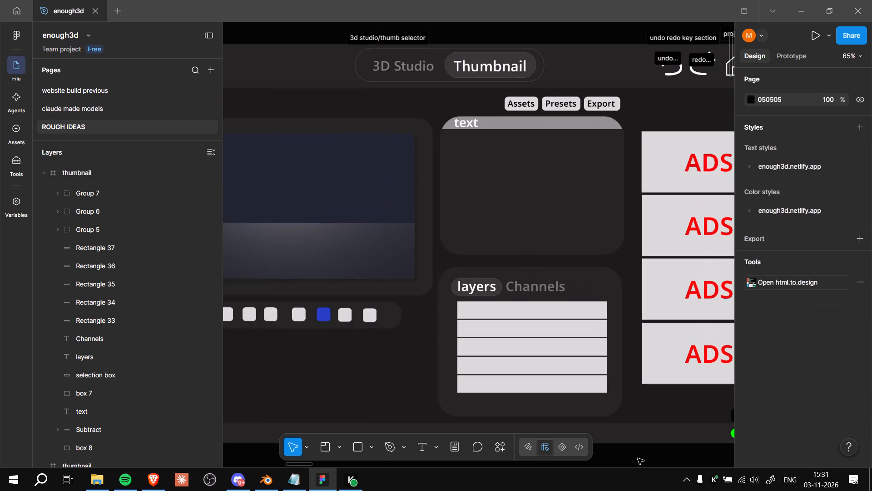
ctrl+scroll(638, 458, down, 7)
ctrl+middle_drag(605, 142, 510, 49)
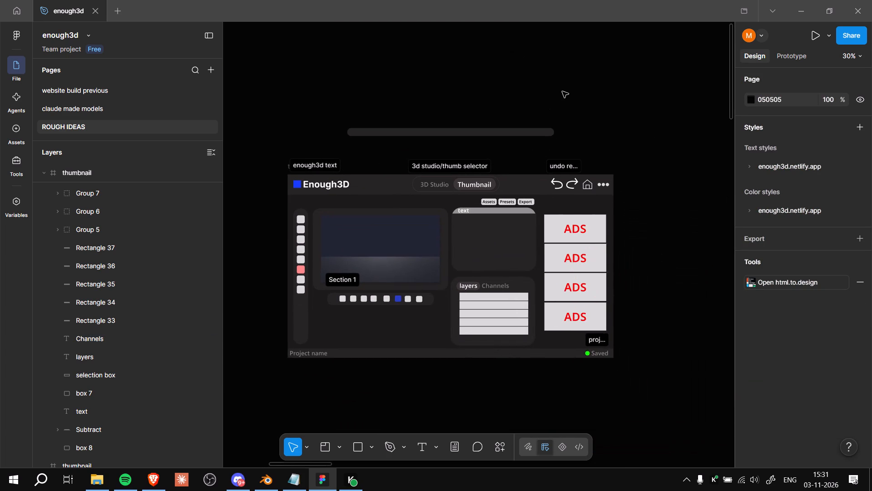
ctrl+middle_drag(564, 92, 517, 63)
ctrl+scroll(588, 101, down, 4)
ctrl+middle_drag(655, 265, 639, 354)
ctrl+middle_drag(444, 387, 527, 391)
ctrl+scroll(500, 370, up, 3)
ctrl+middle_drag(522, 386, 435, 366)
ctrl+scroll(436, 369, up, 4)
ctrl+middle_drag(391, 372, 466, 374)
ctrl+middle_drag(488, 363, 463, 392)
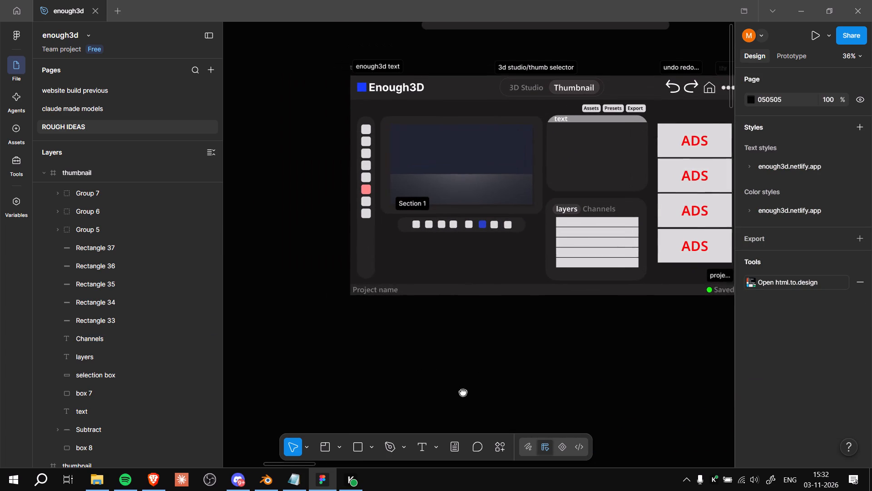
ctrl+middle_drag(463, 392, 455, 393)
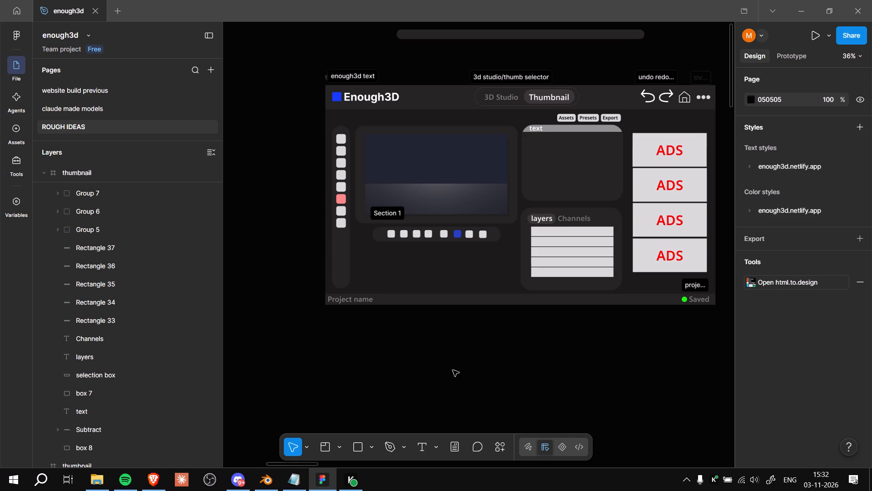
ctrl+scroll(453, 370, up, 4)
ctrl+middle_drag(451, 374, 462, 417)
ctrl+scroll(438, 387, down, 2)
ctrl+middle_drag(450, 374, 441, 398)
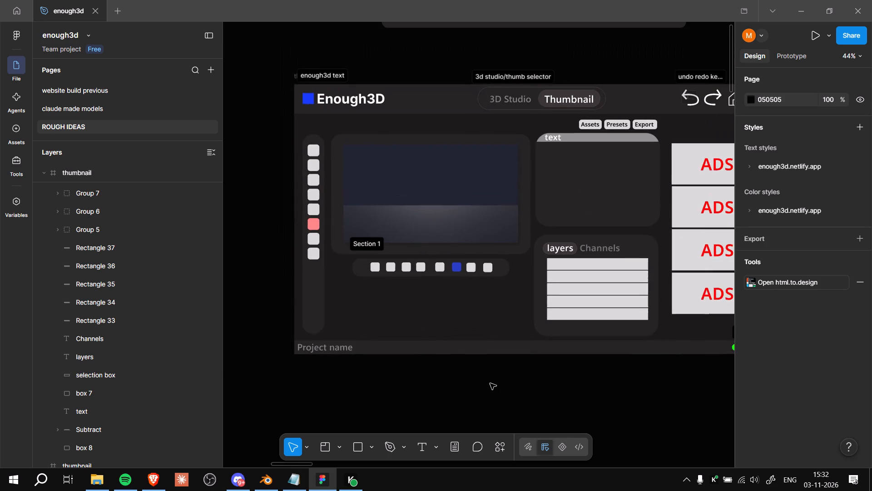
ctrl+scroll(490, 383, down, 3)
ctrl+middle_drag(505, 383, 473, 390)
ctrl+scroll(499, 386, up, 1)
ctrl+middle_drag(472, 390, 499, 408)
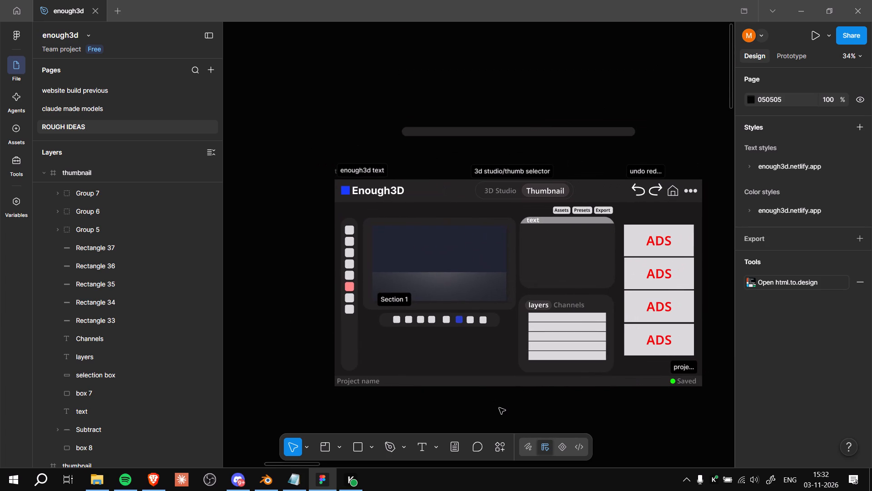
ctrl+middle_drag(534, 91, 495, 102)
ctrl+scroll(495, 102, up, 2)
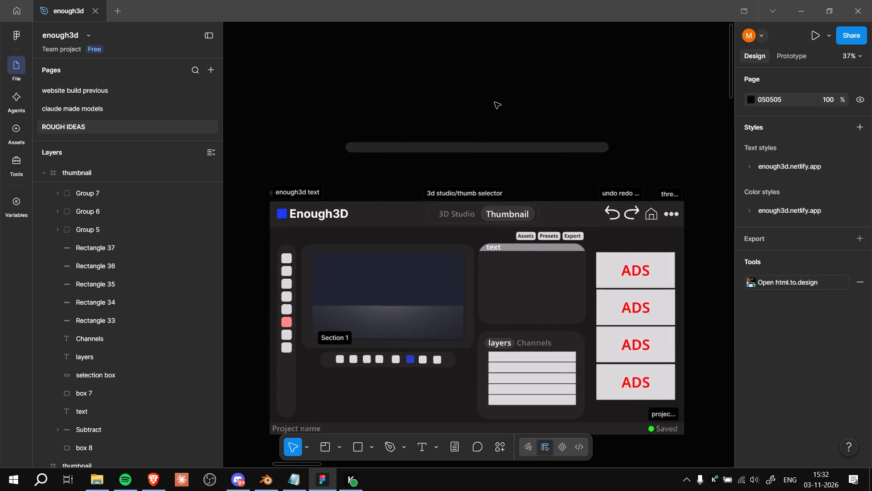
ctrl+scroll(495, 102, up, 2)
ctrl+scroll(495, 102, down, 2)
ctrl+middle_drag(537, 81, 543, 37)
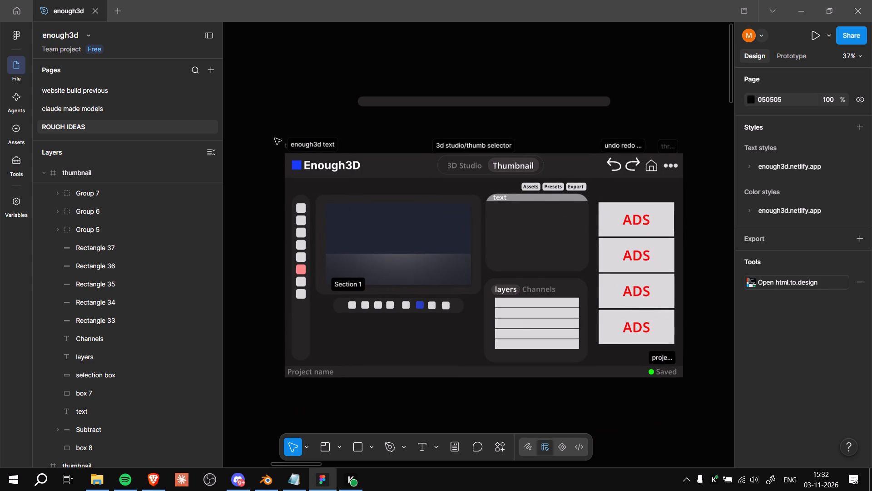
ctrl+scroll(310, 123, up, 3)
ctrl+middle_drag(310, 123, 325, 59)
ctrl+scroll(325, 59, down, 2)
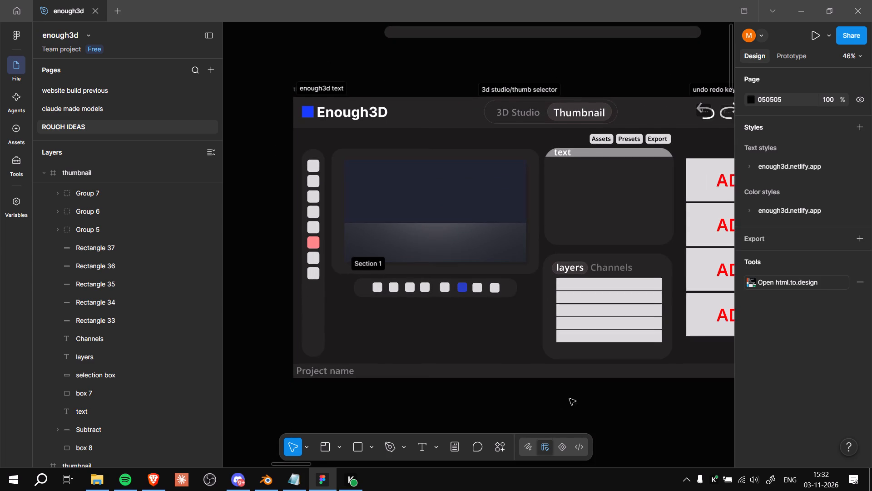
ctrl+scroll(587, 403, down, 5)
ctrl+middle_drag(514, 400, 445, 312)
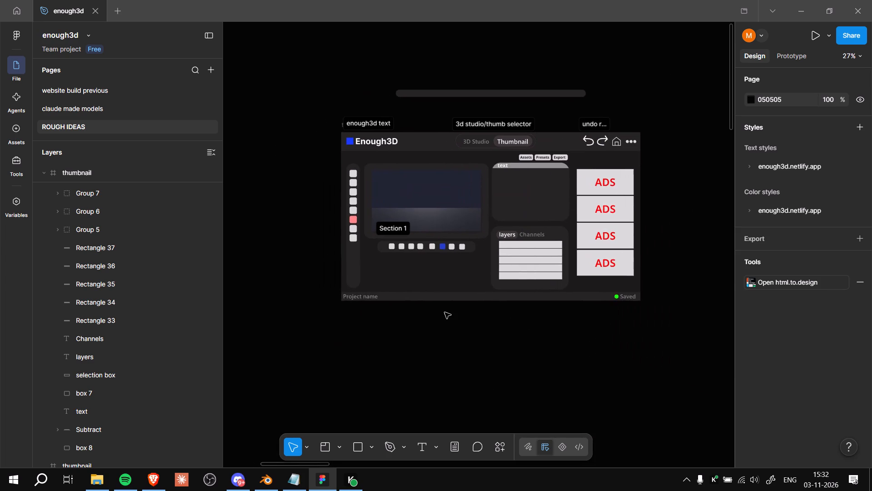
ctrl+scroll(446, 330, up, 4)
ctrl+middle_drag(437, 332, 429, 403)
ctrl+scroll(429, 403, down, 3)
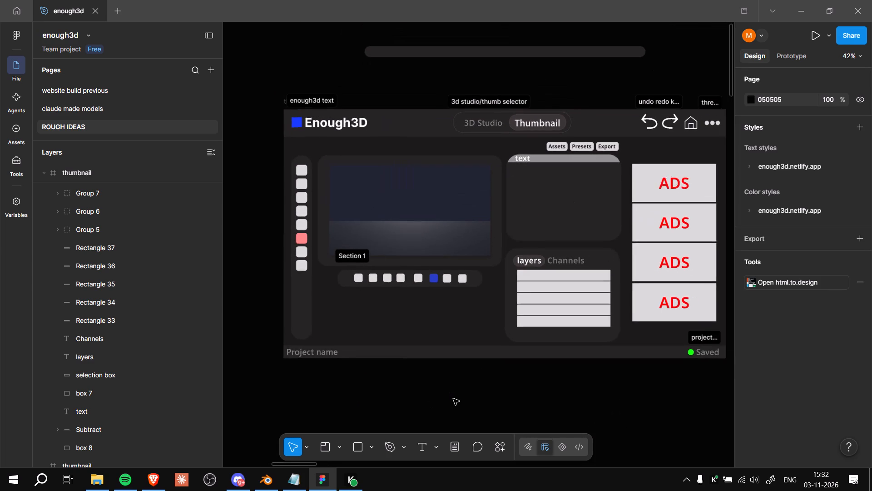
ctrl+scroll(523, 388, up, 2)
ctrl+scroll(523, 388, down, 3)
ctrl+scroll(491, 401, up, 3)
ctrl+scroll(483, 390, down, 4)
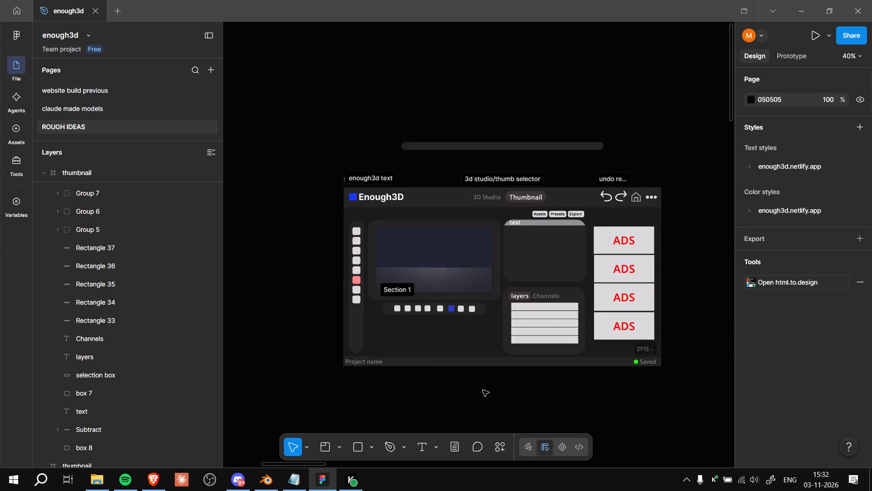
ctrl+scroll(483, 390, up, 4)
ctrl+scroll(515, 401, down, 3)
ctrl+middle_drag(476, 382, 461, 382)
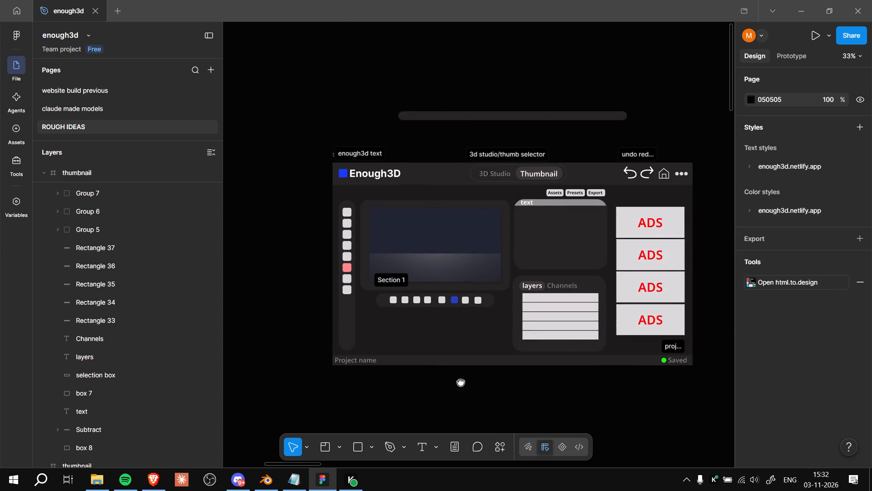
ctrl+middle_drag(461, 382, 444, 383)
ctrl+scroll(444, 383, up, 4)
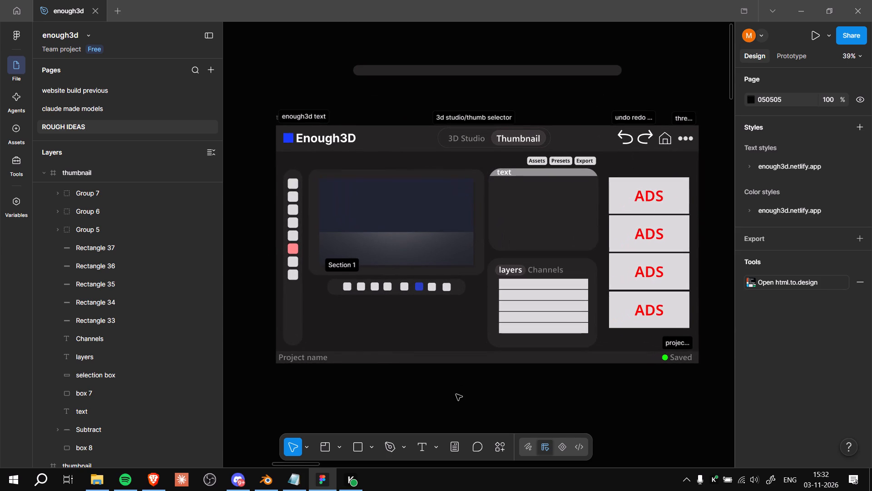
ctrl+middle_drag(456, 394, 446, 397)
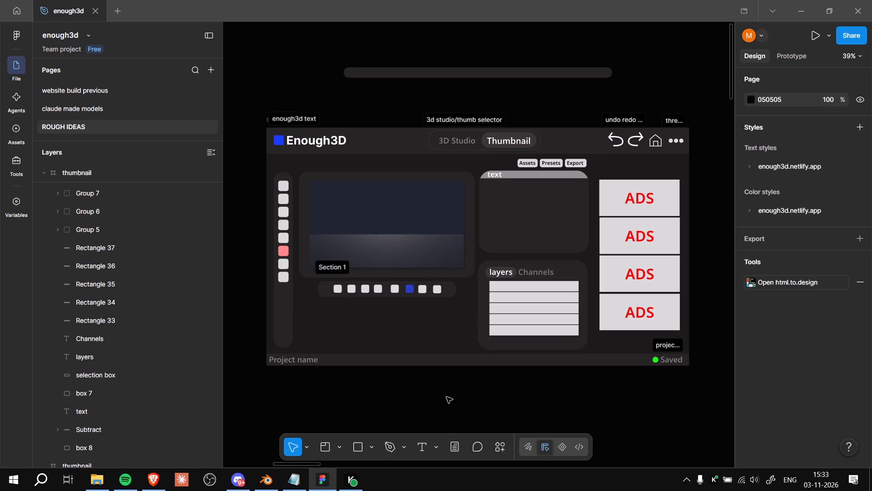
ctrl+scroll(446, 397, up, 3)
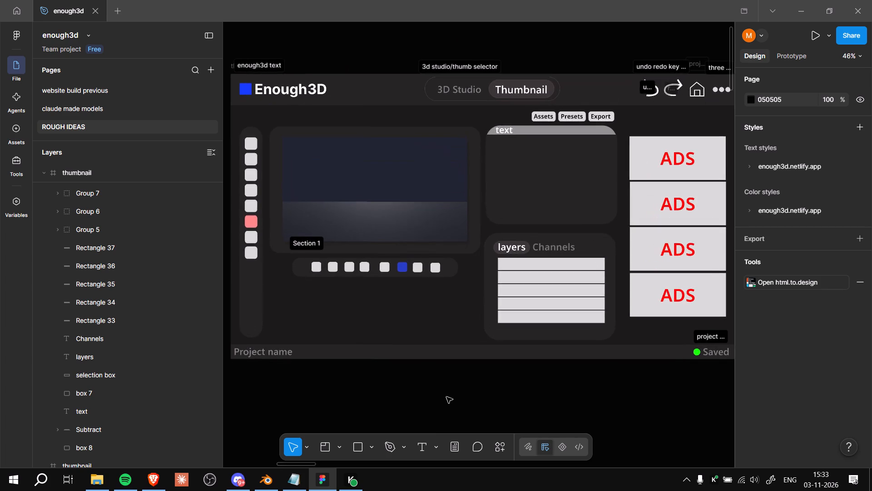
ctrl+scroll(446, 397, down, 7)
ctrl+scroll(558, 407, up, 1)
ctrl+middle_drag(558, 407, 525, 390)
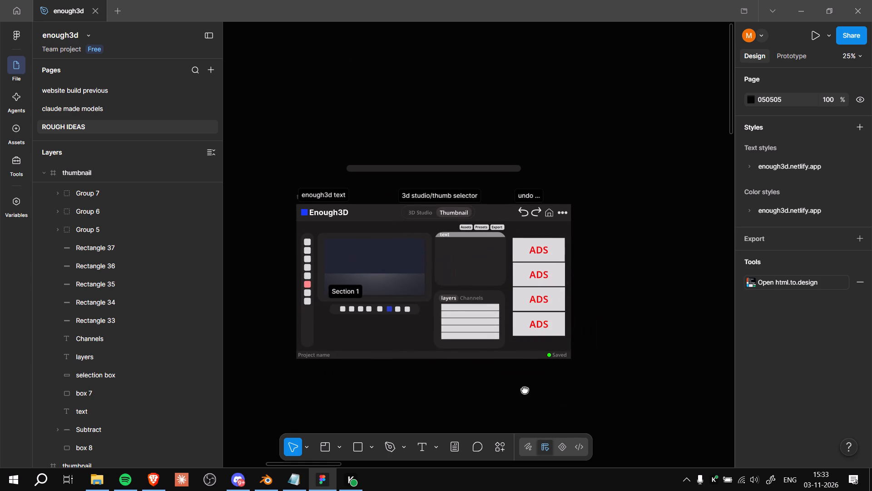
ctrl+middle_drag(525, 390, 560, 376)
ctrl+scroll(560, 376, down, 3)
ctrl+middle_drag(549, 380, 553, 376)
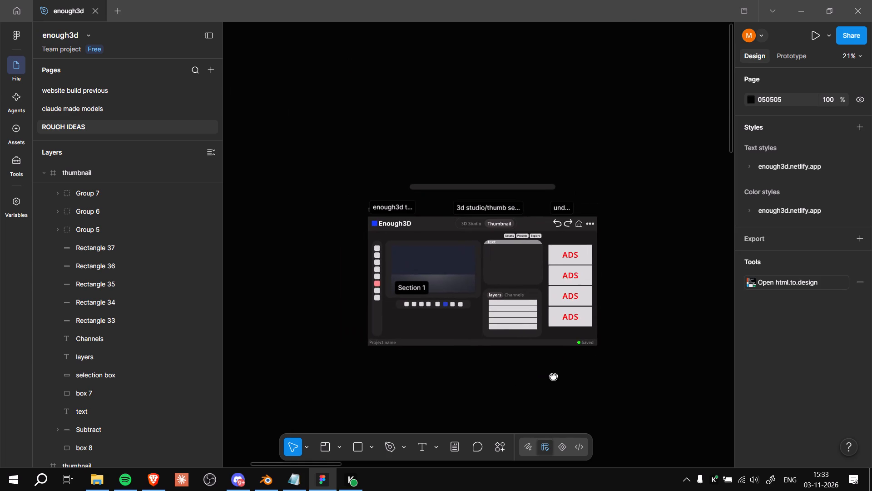
Change the fill of the Export button's background rectangle to blue 0015FF.
ctrl+middle_drag(553, 376, 492, 417)
ctrl+scroll(509, 412, up, 3)
ctrl+scroll(610, 288, up, 5)
ctrl+middle_drag(586, 238, 624, 268)
ctrl+scroll(573, 179, up, 4)
ctrl+middle_drag(461, 142, 599, 145)
ctrl+scroll(590, 145, up, 5)
ctrl+middle_drag(599, 177, 635, 33)
ctrl+scroll(634, 34, up, 1)
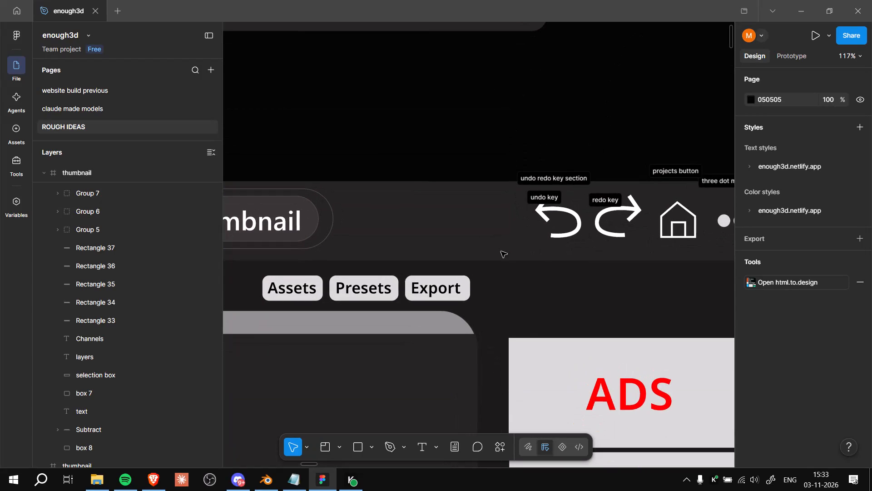
click(457, 300)
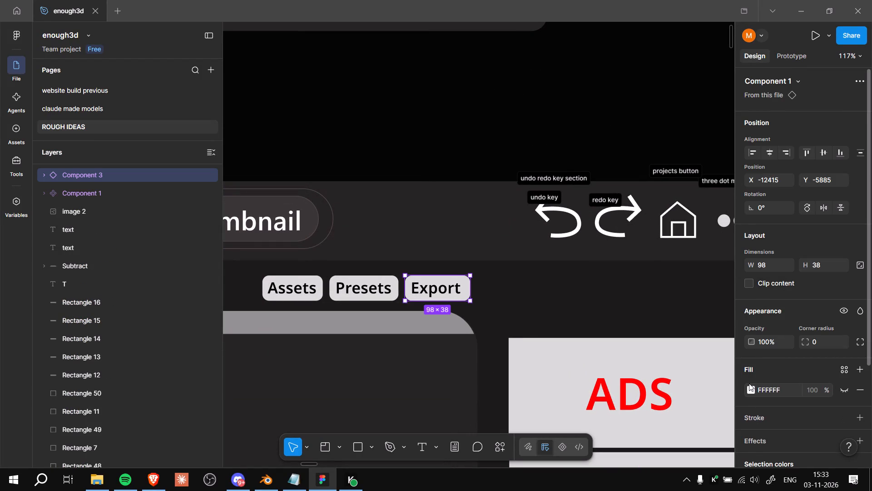
click(44, 178)
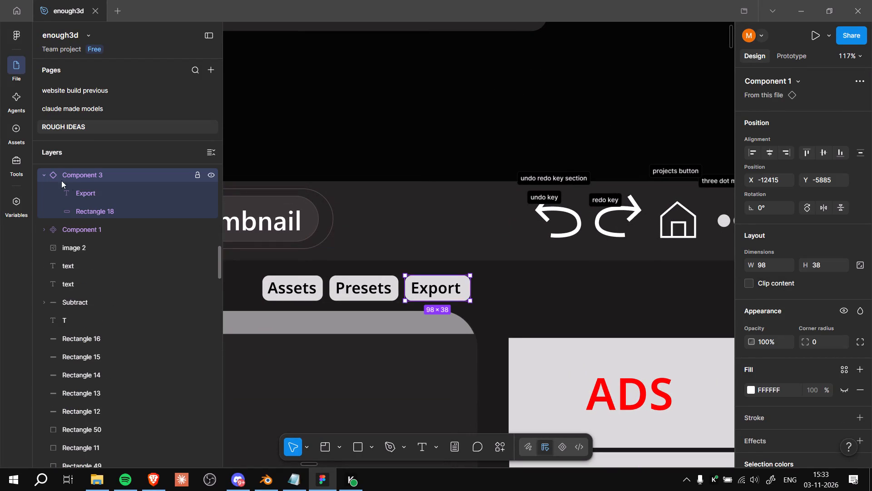
click(95, 205)
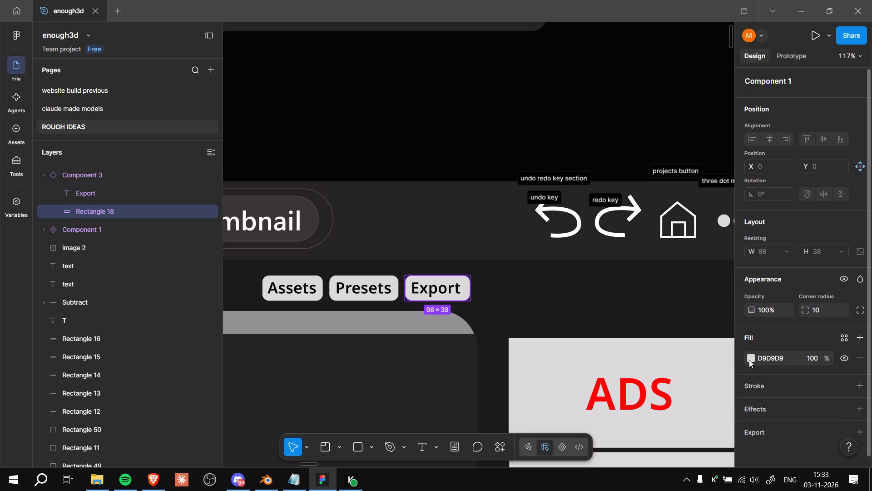
click(749, 358)
click(690, 340)
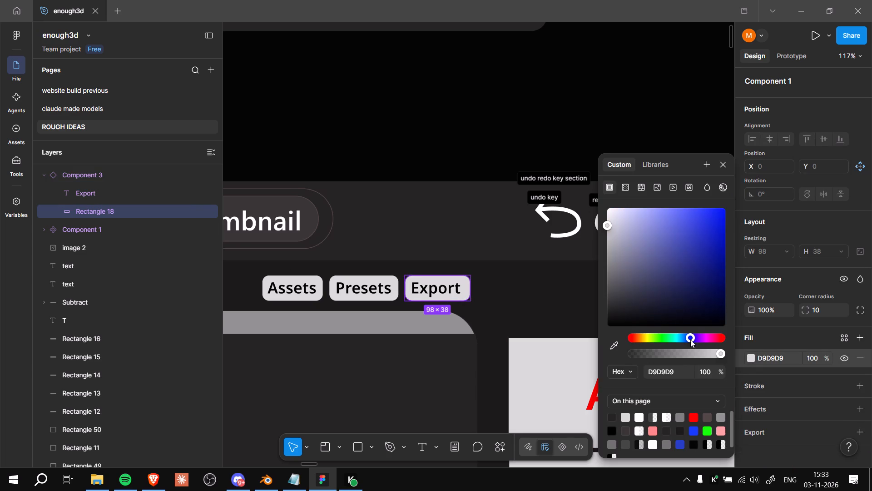
drag(628, 258, 740, 203)
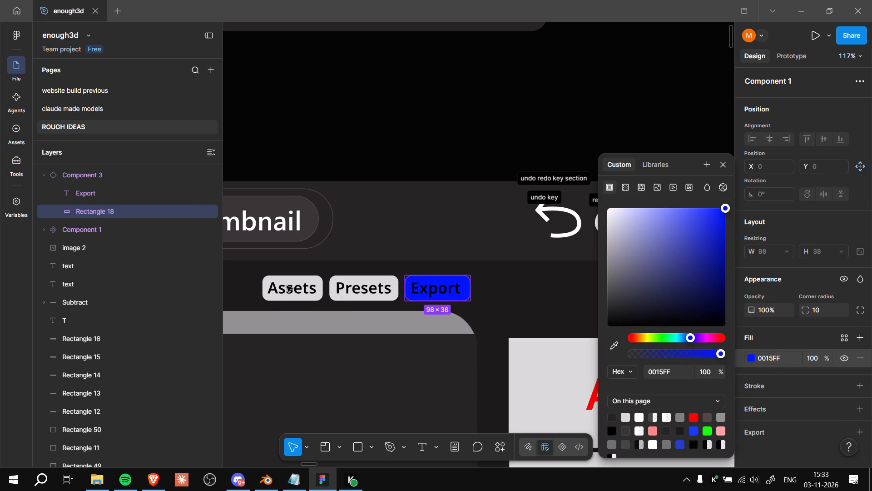
Change the fill of the Export button's label text to white.
click(82, 189)
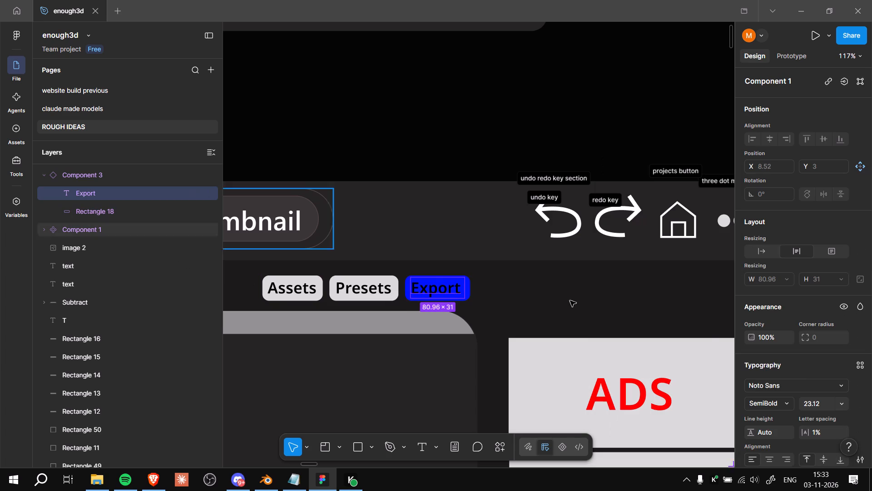
scroll(776, 416, down, 2)
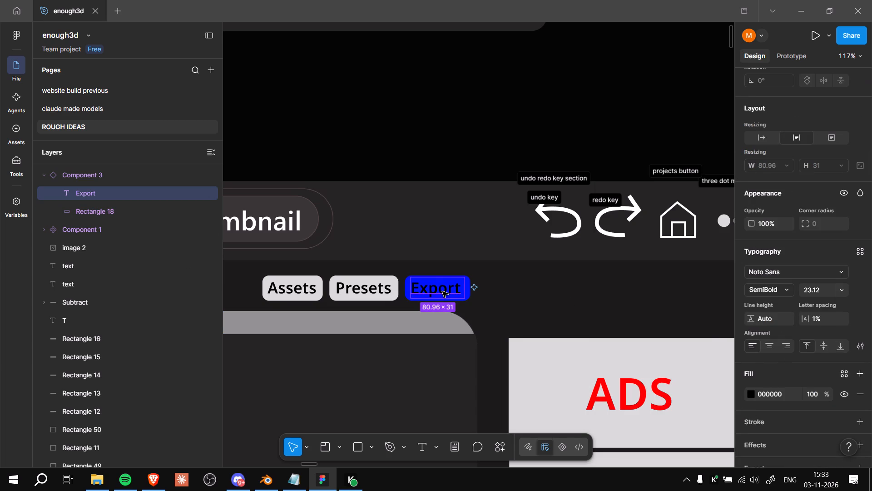
double_click(442, 289)
click(752, 395)
drag(682, 286, 593, 189)
click(529, 114)
click(529, 114)
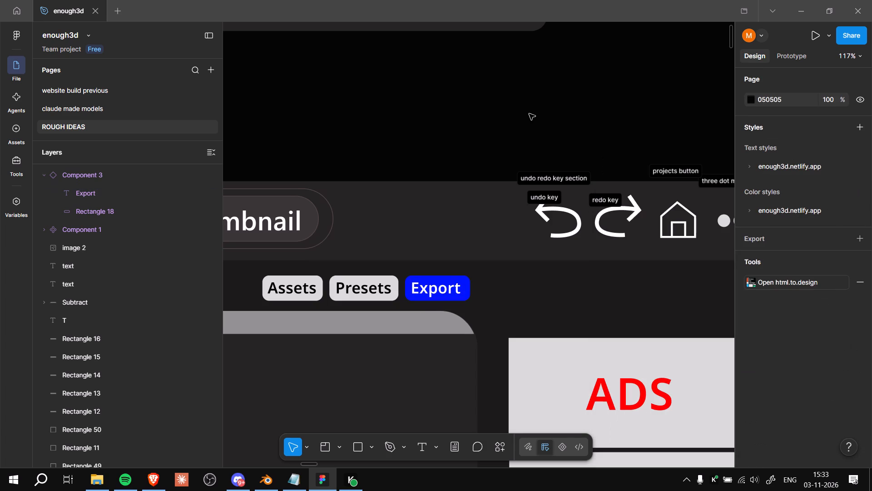
Darken the fill of the Export button's background rectangle to a deep indigo blue.
click(466, 290)
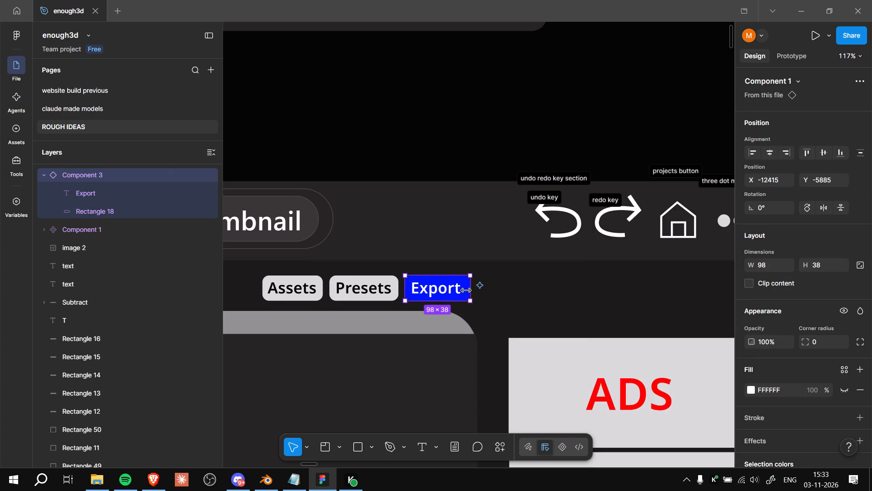
click(107, 190)
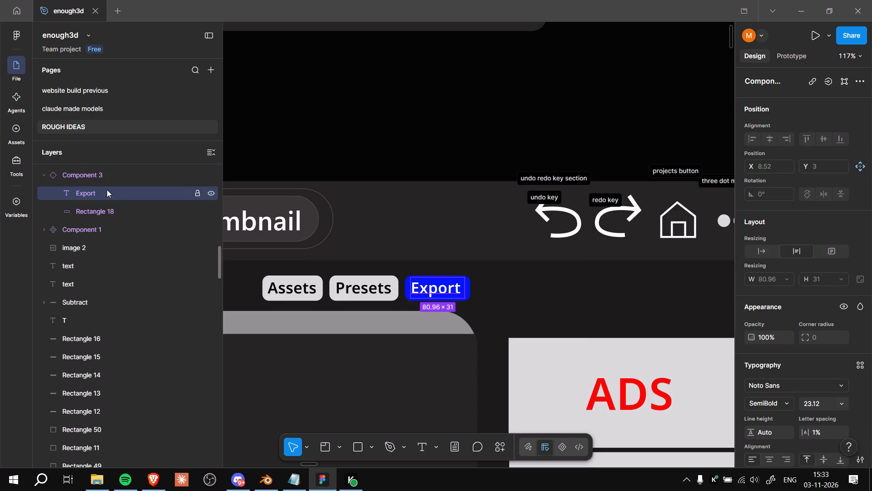
click(123, 210)
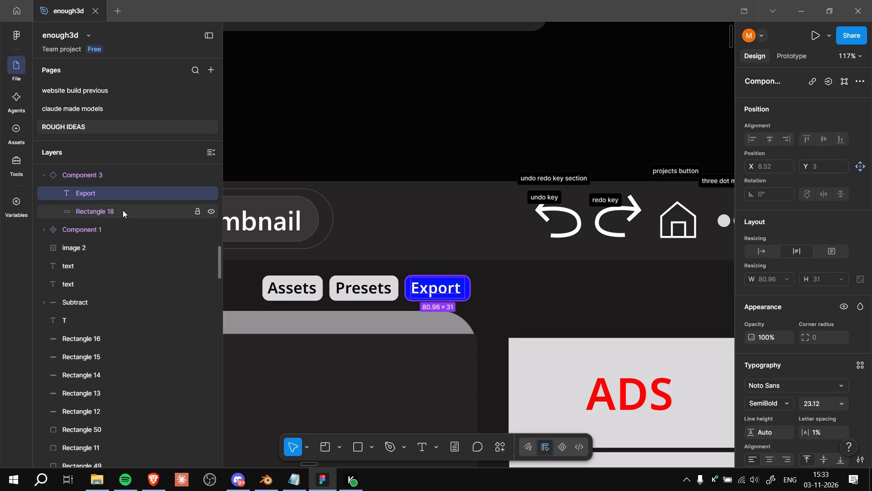
click(756, 356)
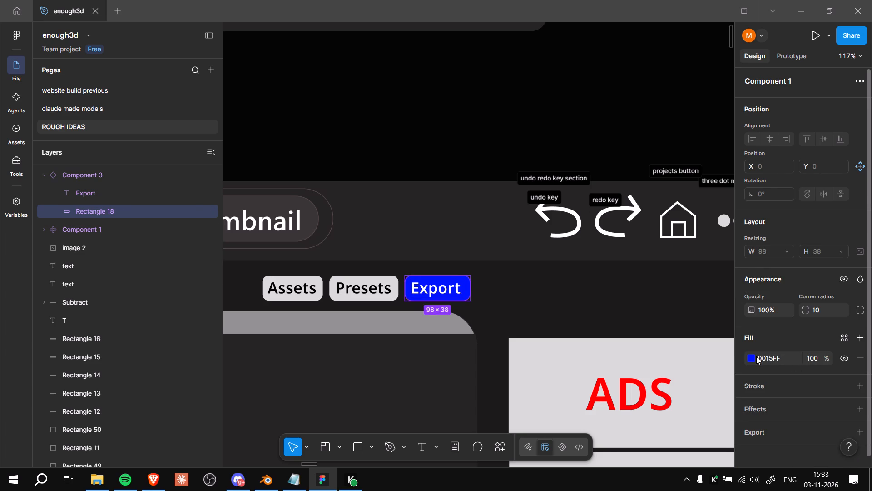
click(753, 357)
drag(707, 247, 704, 254)
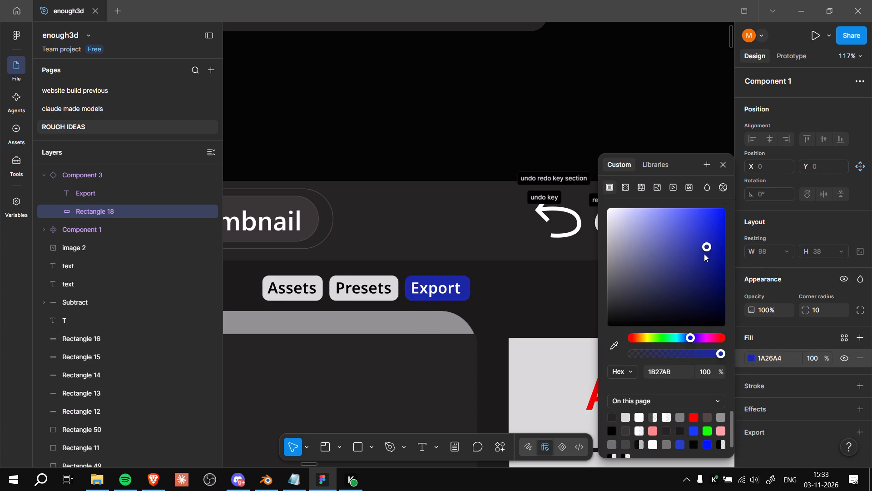
drag(704, 254, 709, 273)
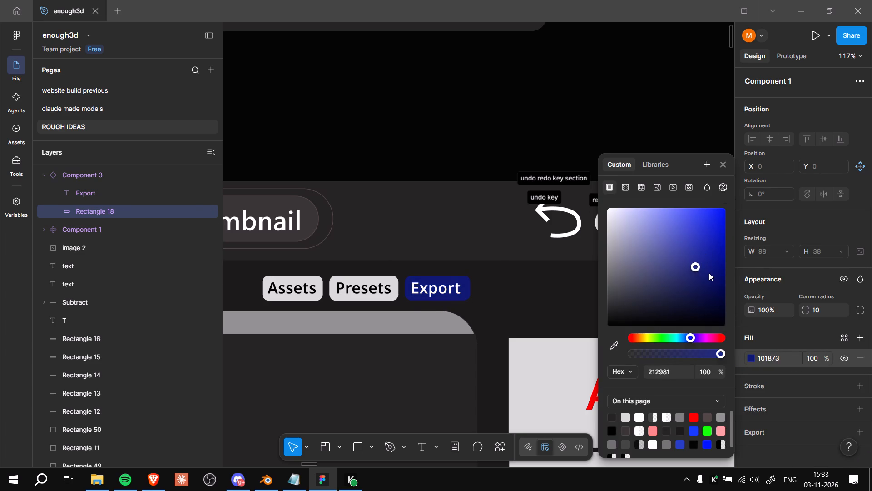
drag(709, 273, 708, 271)
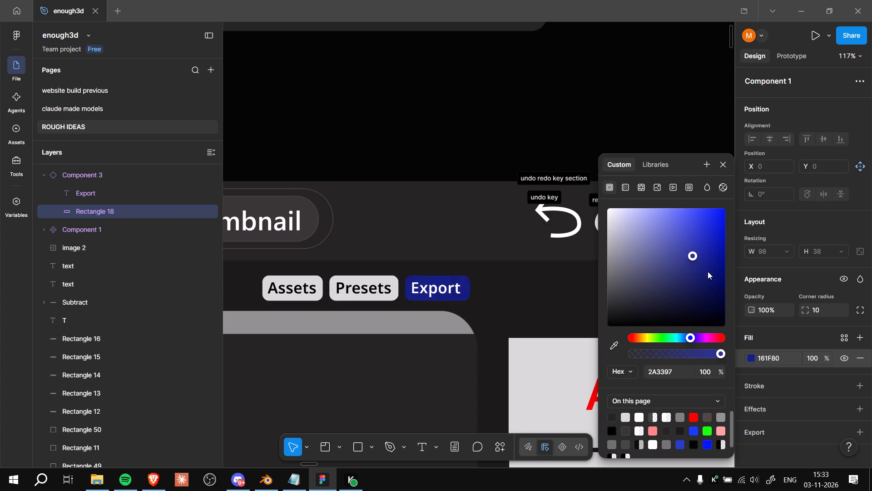
drag(708, 271, 718, 268)
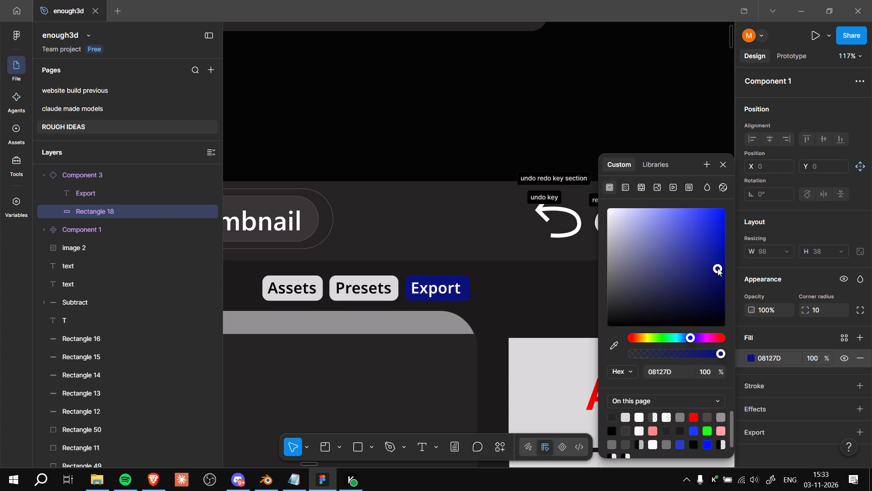
drag(718, 268, 720, 266)
scroll(720, 266, down, 1)
click(487, 125)
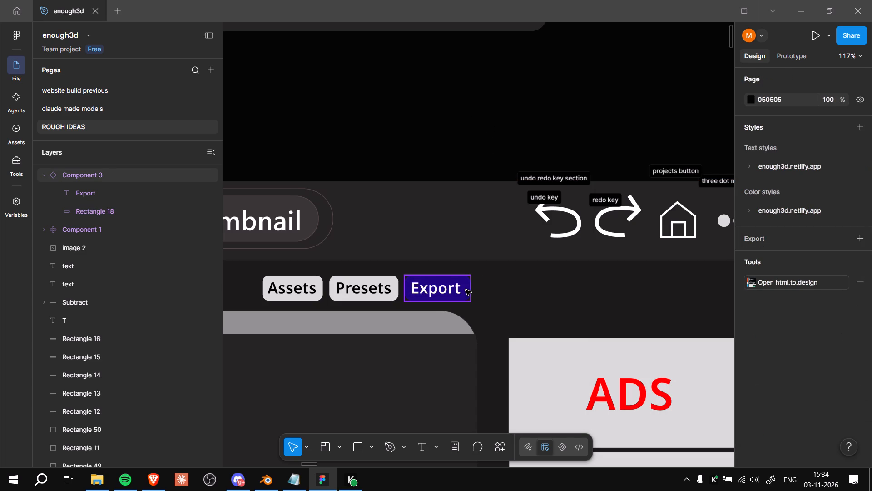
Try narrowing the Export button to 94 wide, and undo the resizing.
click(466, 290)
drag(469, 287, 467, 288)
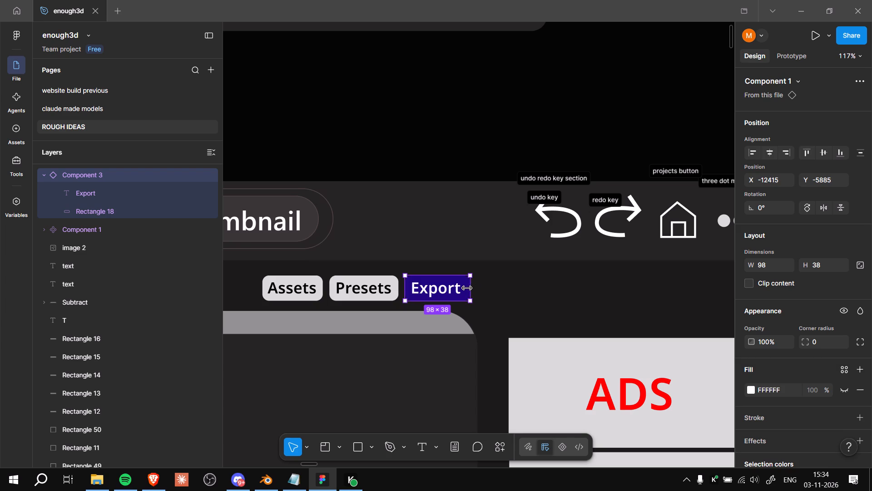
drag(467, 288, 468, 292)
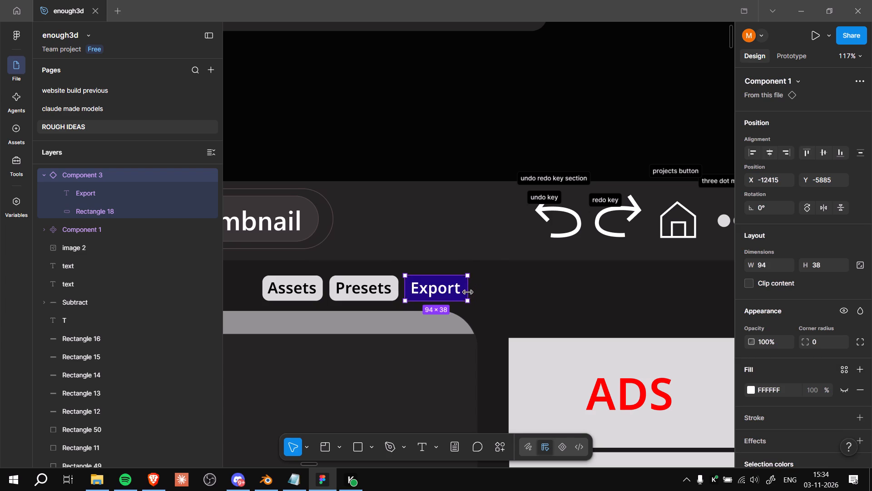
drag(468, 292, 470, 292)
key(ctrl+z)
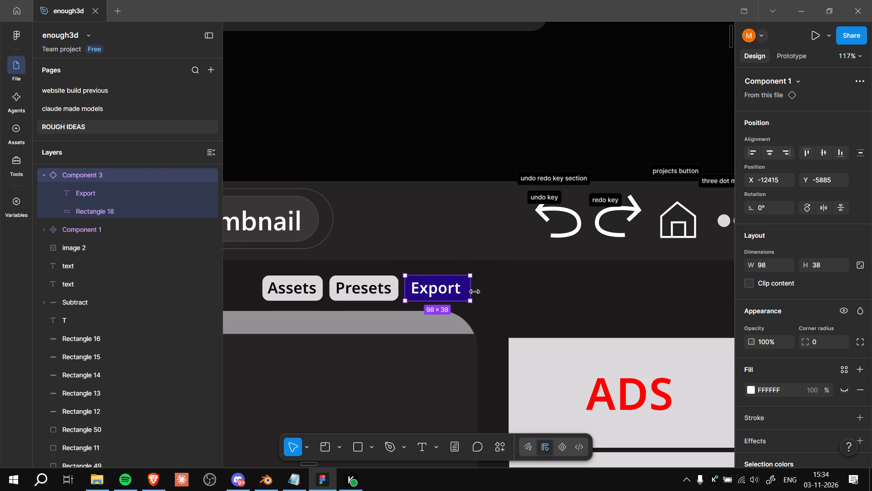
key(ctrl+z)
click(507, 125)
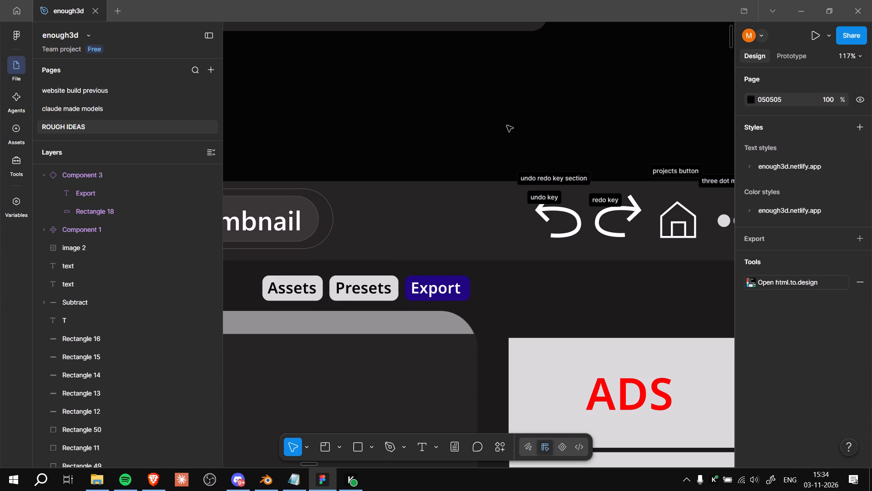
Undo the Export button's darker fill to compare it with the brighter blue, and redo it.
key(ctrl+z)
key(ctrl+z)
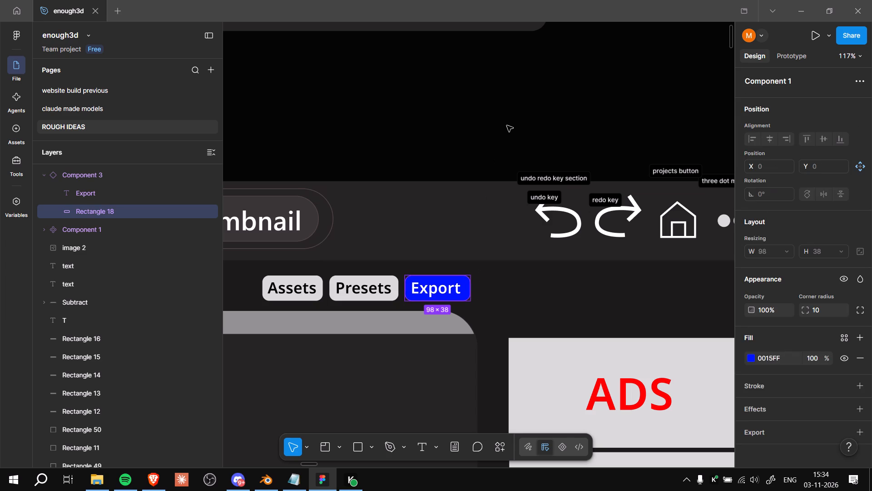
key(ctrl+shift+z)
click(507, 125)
Narrow the Export button to 93 wide, keeping its height of 38.
ctrl+scroll(507, 125, down, 11)
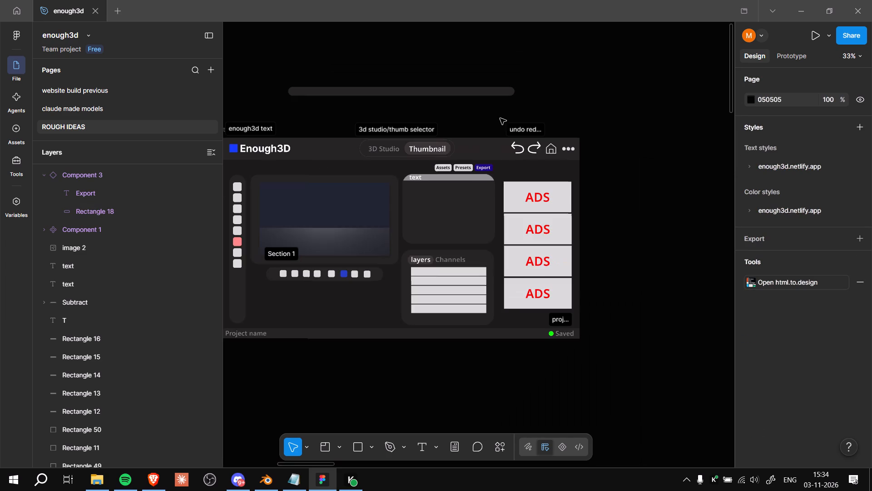
ctrl+scroll(484, 110, down, 3)
ctrl+scroll(484, 110, up, 11)
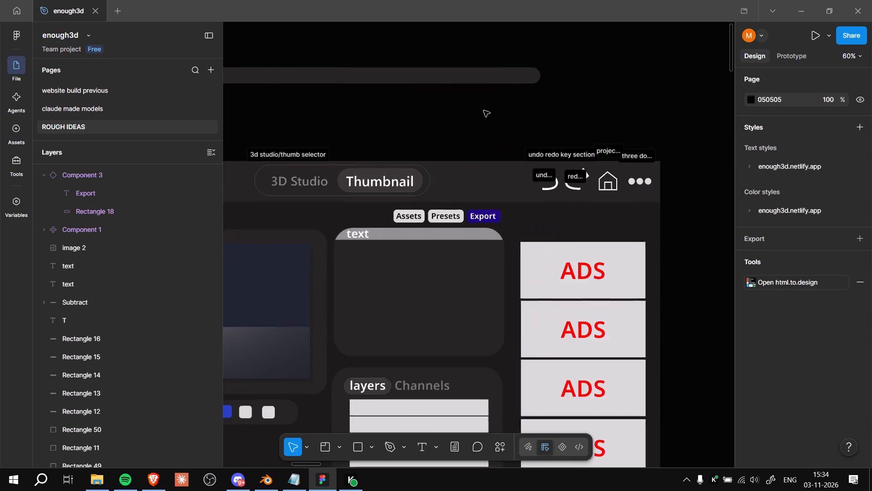
ctrl+scroll(484, 110, up, 5)
click(515, 348)
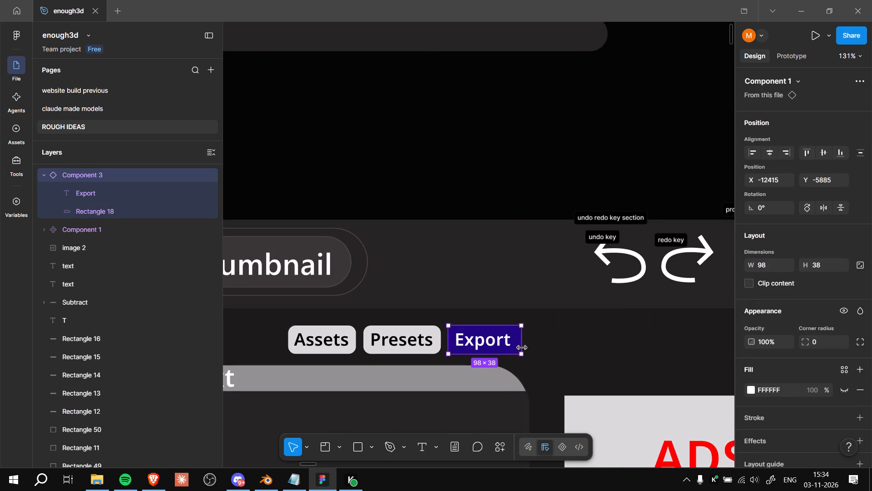
click(520, 342)
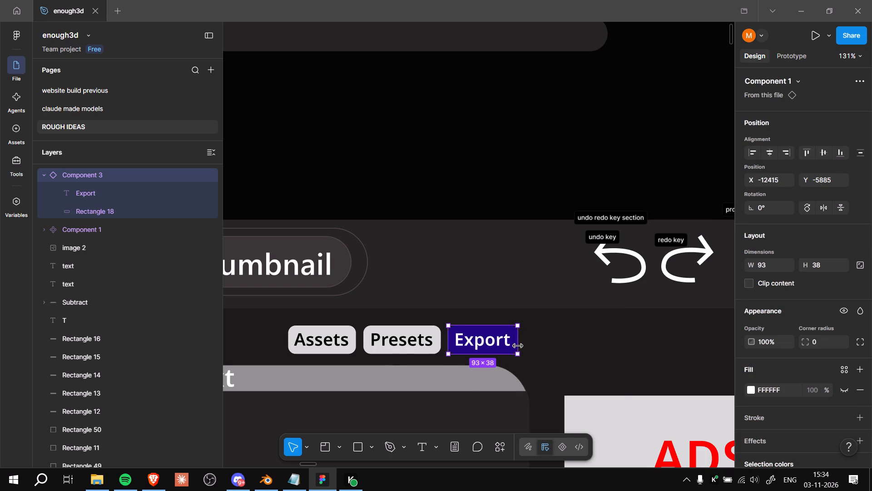
click(530, 181)
Examine the overall layout of the Enough3D thumbnail editor mock-up.
ctrl+scroll(510, 140, down, 4)
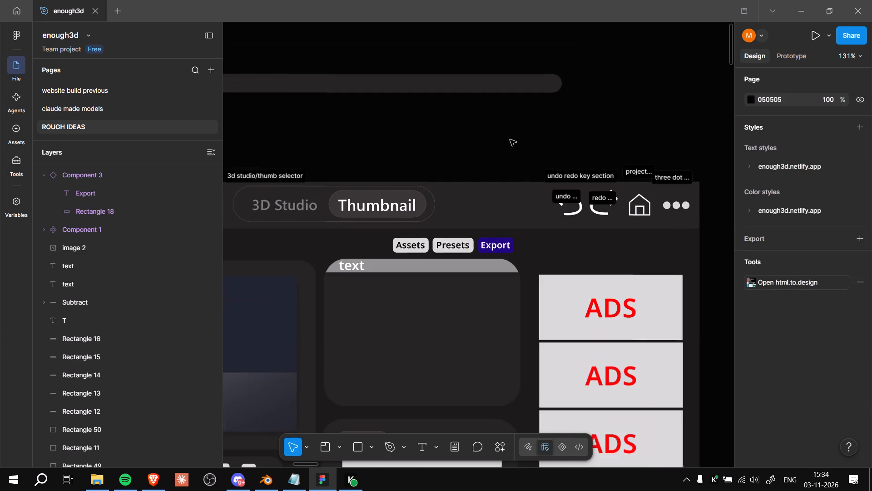
ctrl+scroll(510, 140, down, 9)
click(634, 272)
ctrl+scroll(616, 197, up, 5)
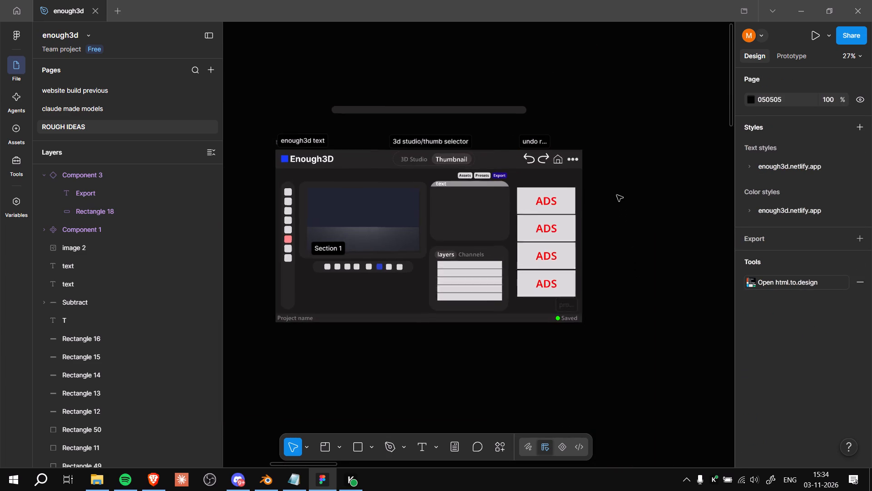
ctrl+scroll(617, 194, up, 3)
ctrl+scroll(617, 194, down, 8)
ctrl+middle_drag(479, 322, 539, 351)
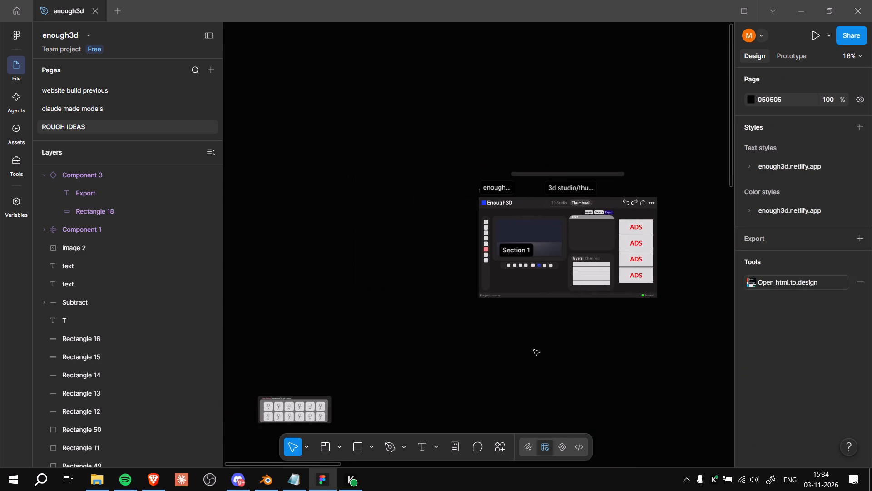
ctrl+middle_drag(551, 348, 466, 365)
ctrl+scroll(551, 348, up, 1)
ctrl+scroll(504, 351, up, 3)
ctrl+middle_drag(509, 340, 494, 359)
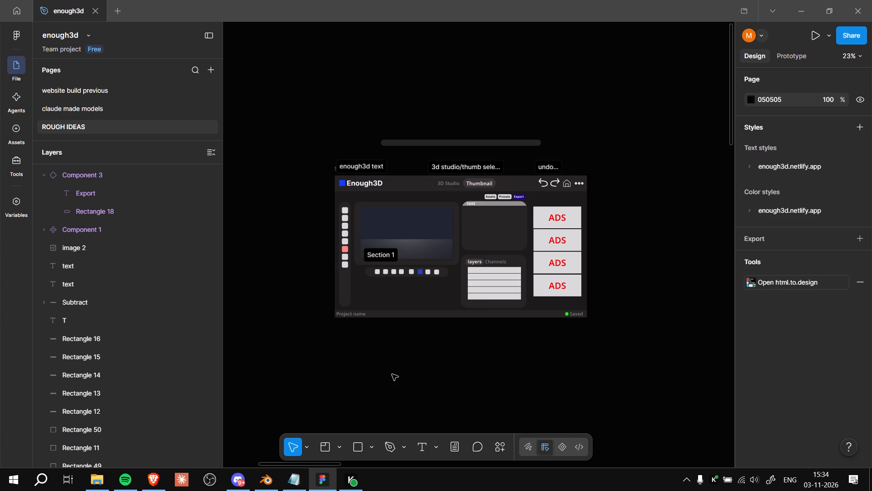
middle_drag(381, 384, 444, 393)
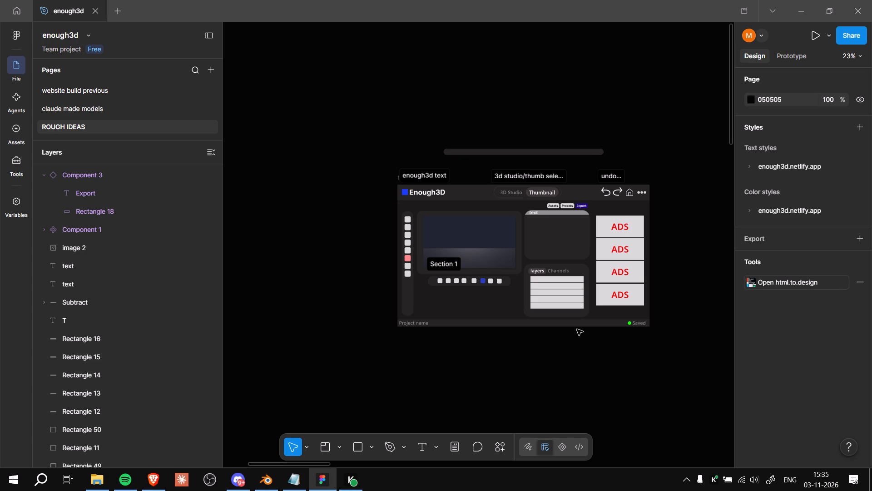
Switch to Photopea in Brave and explore its foreground and background colour controls, trying the reset, the swap and the Color Picker.
click(156, 471)
scroll(156, 471, up, 1)
middle_drag(187, 383, 180, 373)
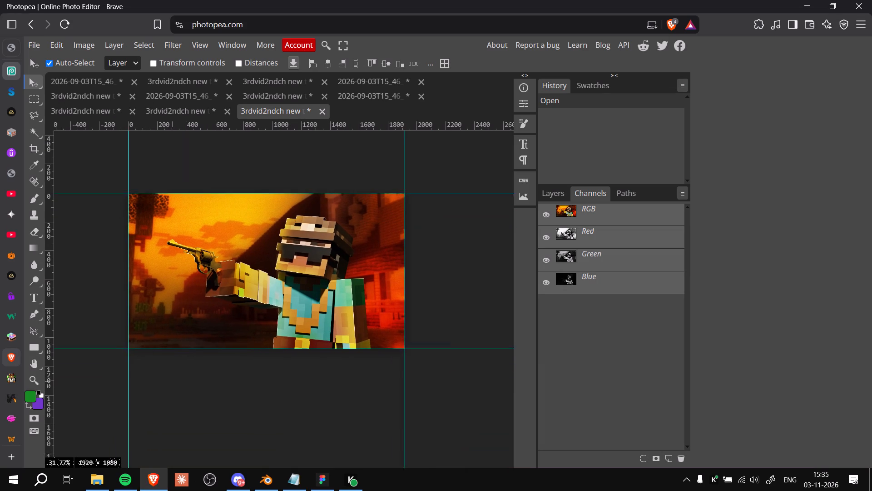
middle_drag(180, 373, 196, 369)
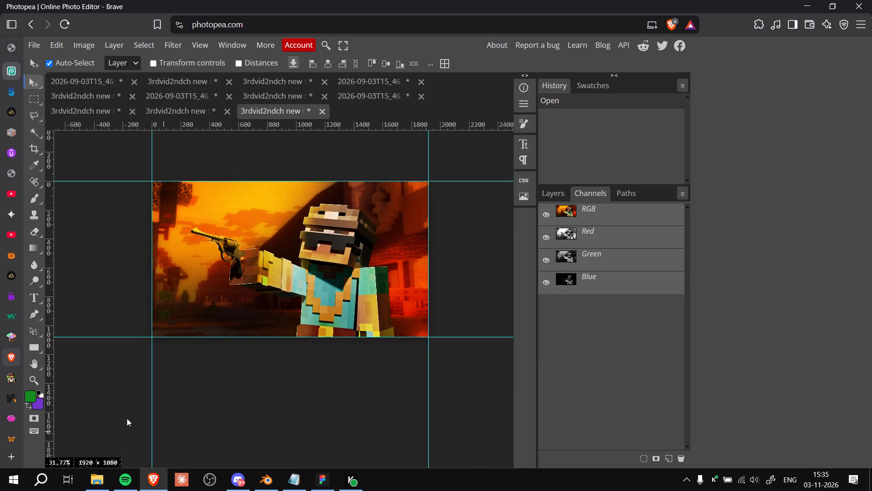
click(39, 391)
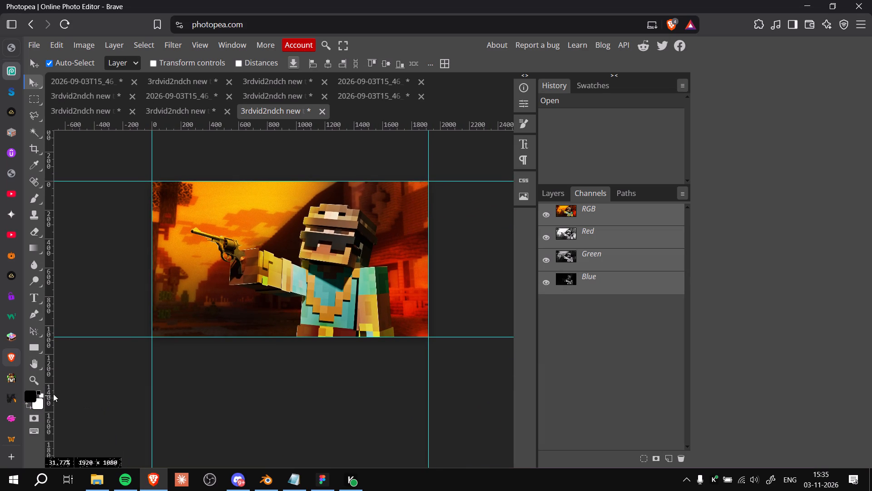
click(41, 394)
click(41, 394)
double_click(39, 394)
click(29, 402)
click(29, 409)
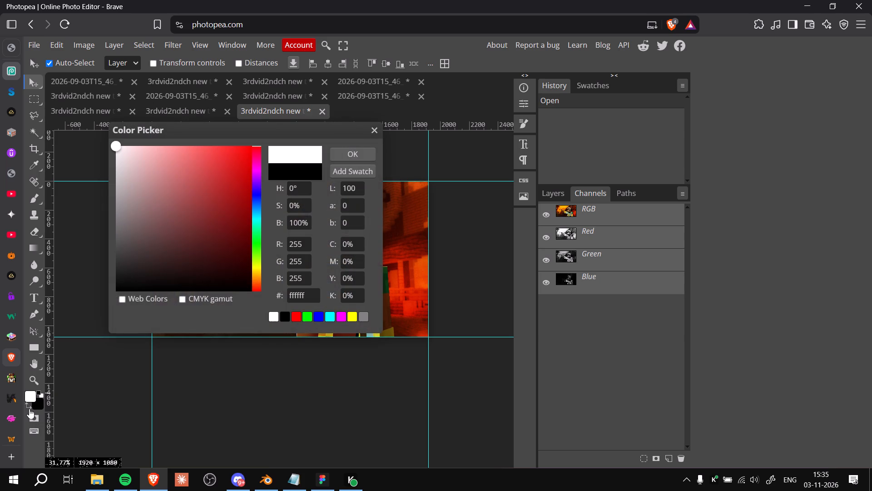
click(381, 126)
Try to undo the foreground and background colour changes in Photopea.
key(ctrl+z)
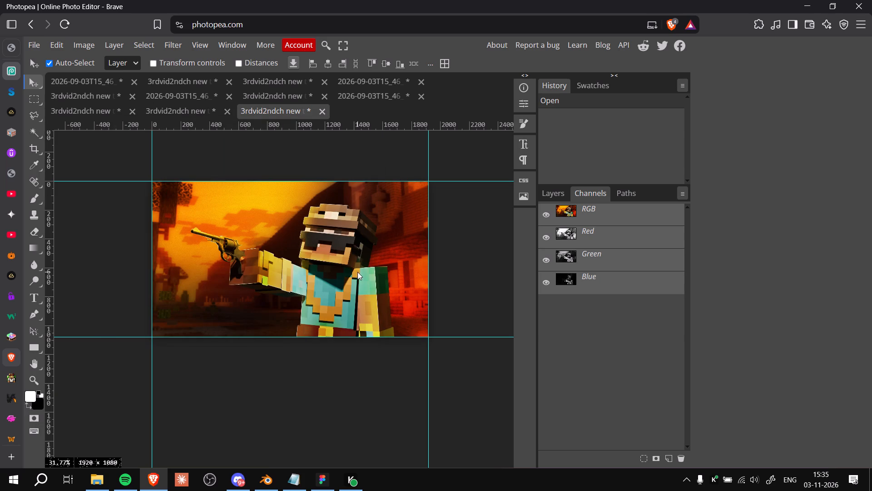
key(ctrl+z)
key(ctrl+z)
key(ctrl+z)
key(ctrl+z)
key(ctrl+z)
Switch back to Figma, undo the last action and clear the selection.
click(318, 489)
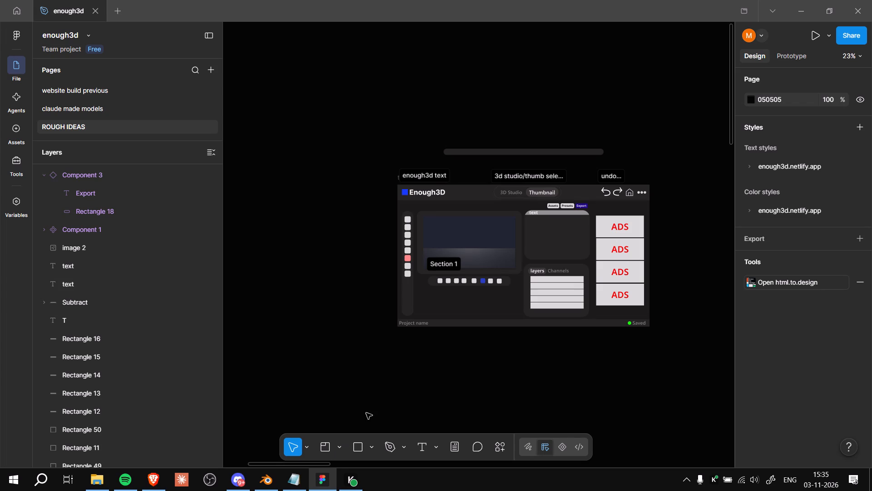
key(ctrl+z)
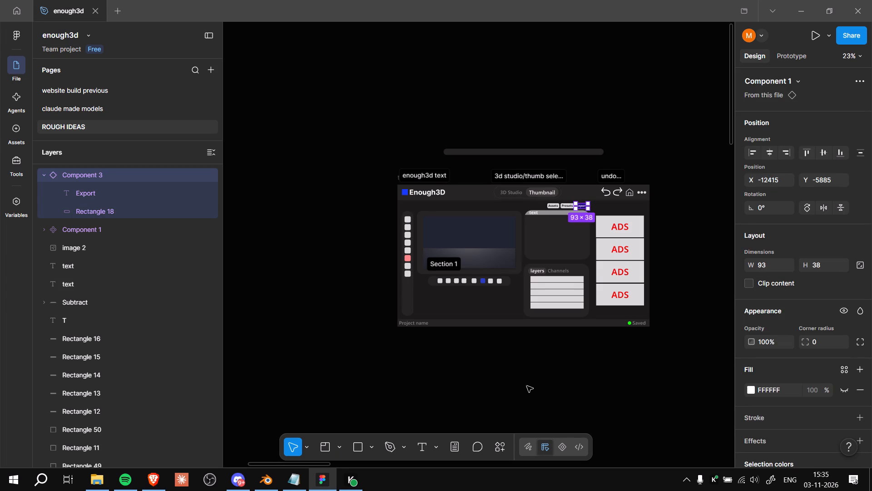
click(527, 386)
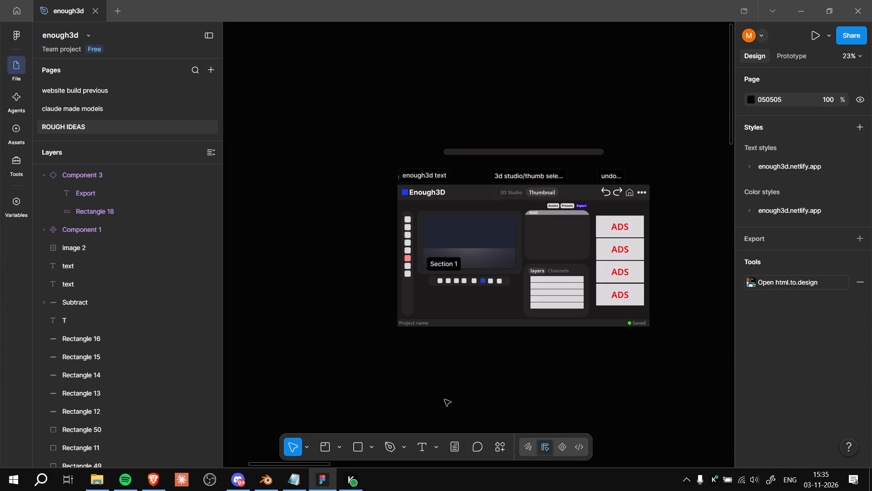
Switch to Photopea in Brave, show the thumbnail document's layer list instead of its channels and select Layer 8.
click(157, 483)
middle_drag(293, 364, 335, 399)
scroll(344, 381, up, 2)
click(357, 369)
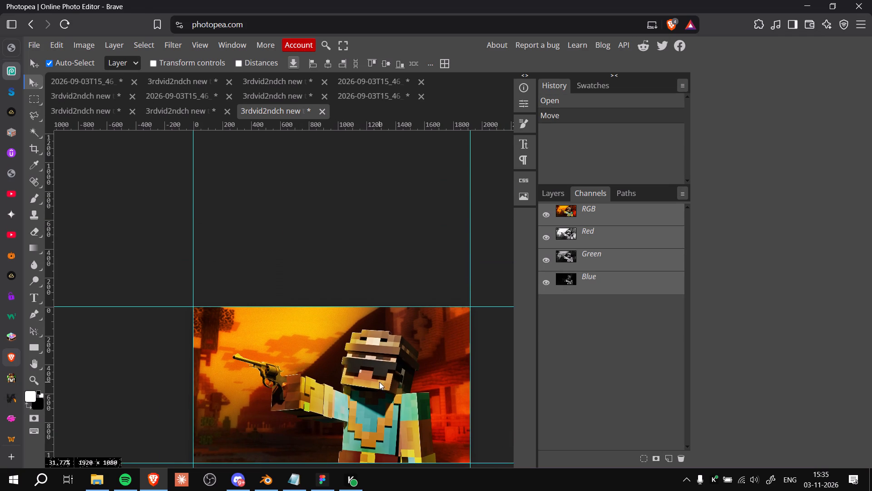
click(561, 188)
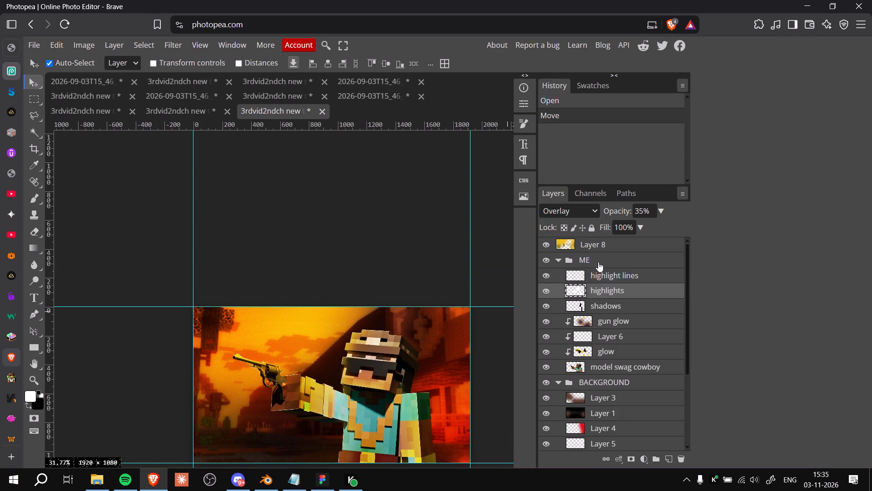
click(598, 262)
scroll(606, 253, up, 4)
click(622, 242)
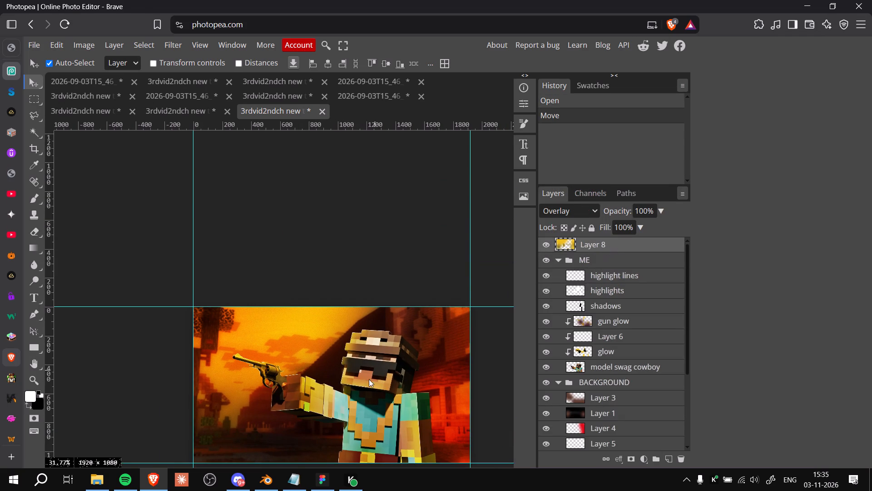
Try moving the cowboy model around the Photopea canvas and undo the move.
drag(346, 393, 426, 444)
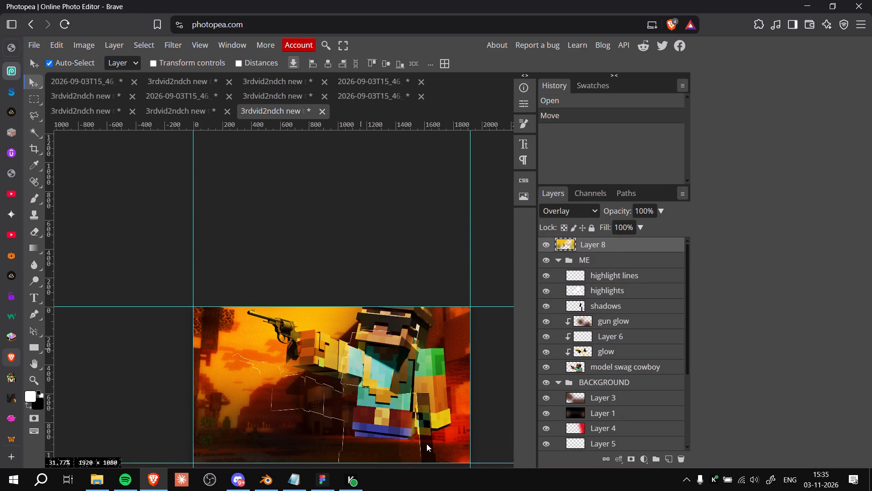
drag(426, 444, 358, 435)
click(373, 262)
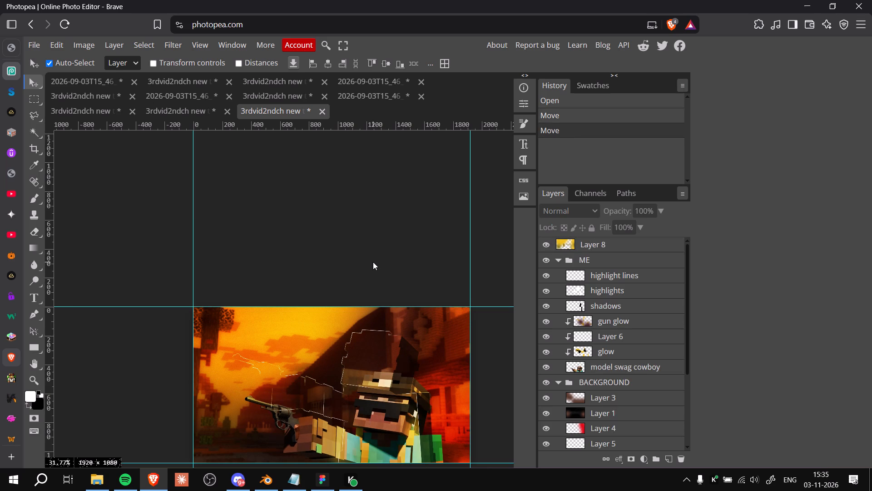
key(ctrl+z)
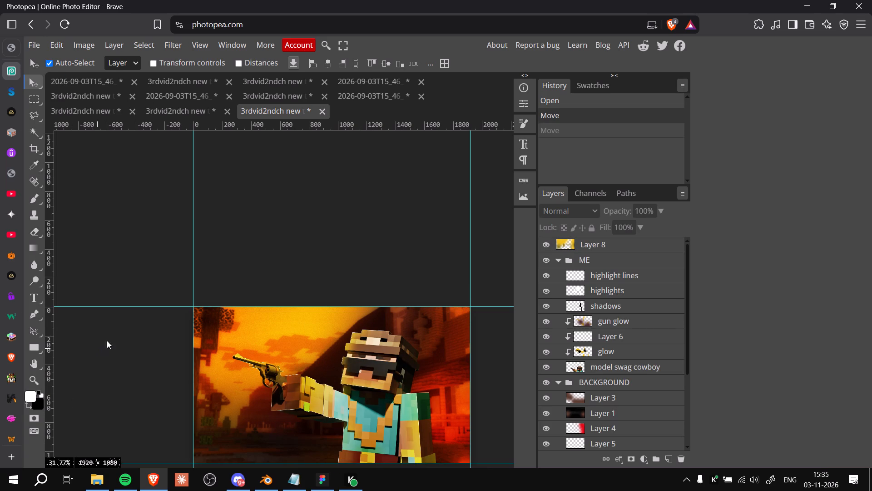
Examine how the Photopea canvas zooms and pans around the cowboy thumbnail.
ctrl+middle_drag(138, 258, 199, 194)
ctrl+scroll(198, 204, down, 8)
scroll(200, 239, down, 14)
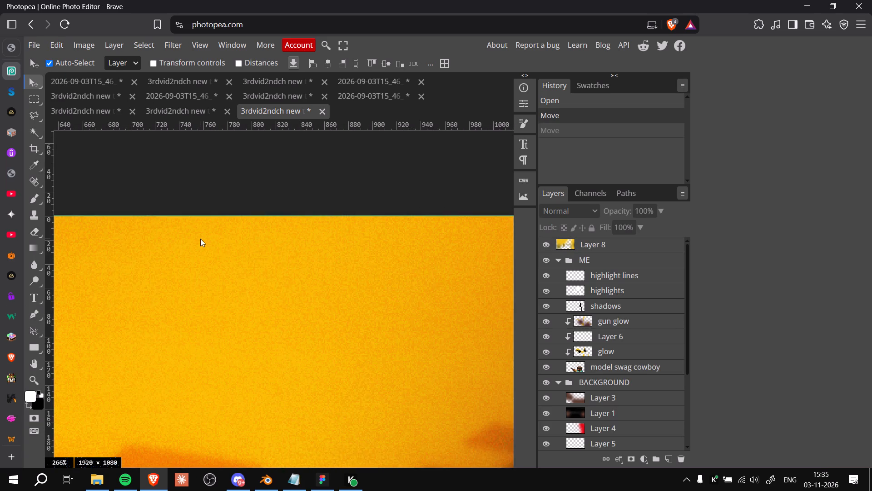
ctrl+scroll(204, 244, down, 7)
ctrl+scroll(237, 281, up, 5)
ctrl+scroll(243, 288, down, 5)
ctrl+scroll(243, 288, up, 1)
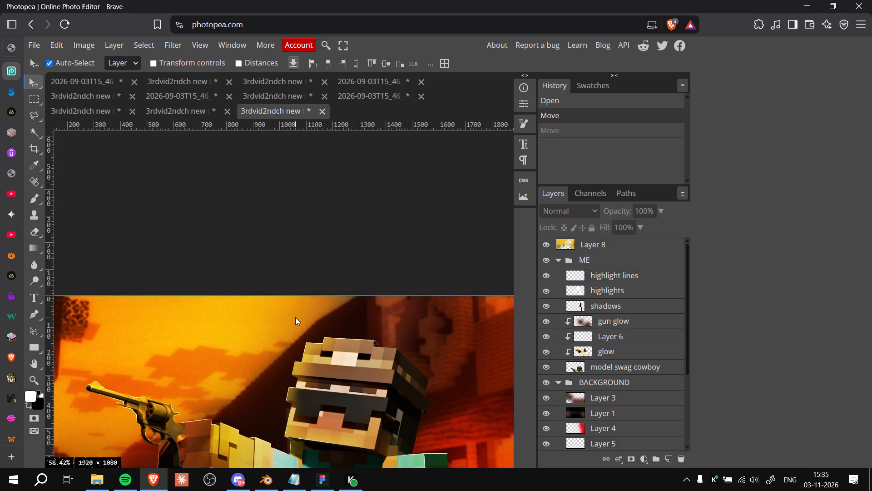
scroll(295, 317, right, 2)
key(ctrl+equal)
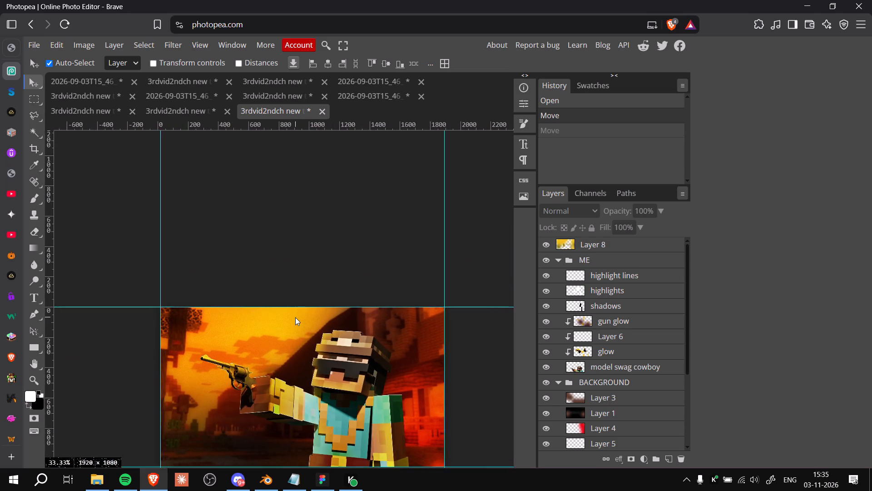
key(ctrl+minus)
key(ctrl+minus)
key(ctrl+equal)
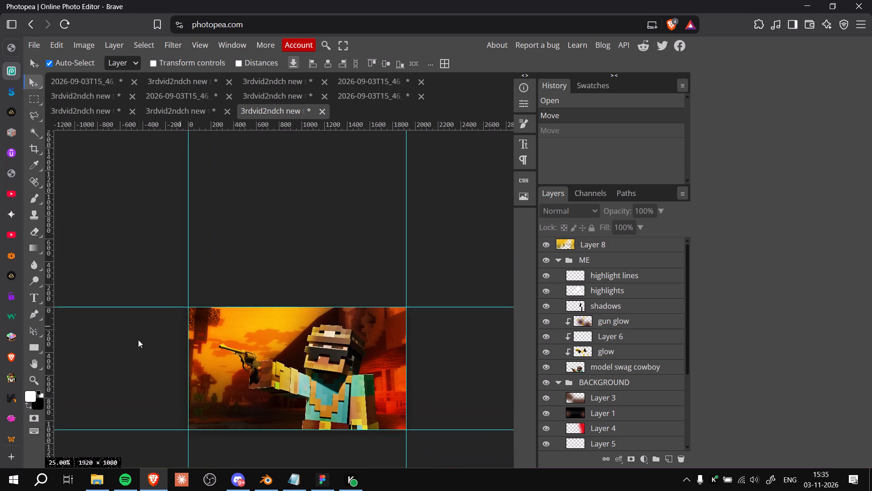
Switch to the Overhead Mace Strike project in Silk's Thumbnail Studio and view its 3D scene before returning to the thumbnail.
scroll(31, 380, down, 11)
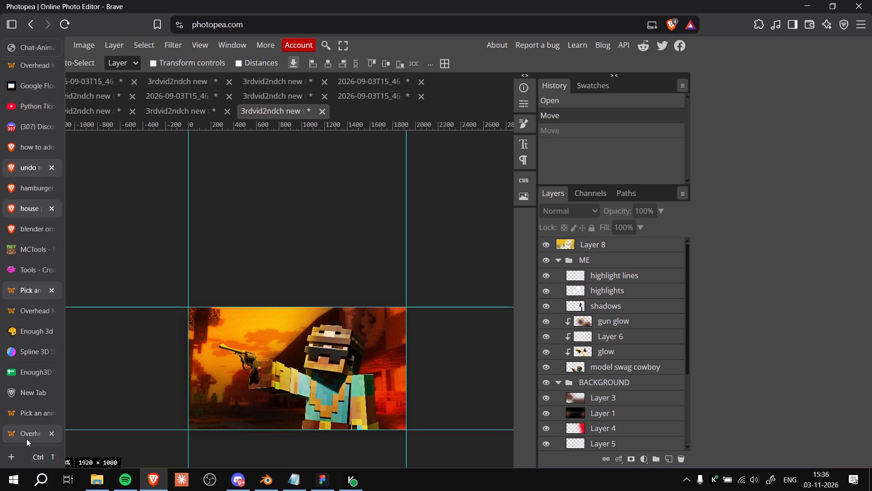
click(26, 439)
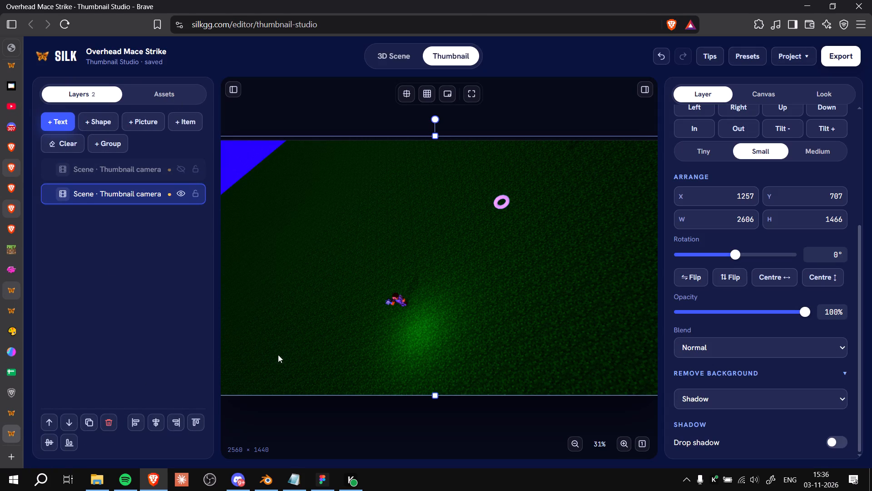
scroll(757, 193, up, 8)
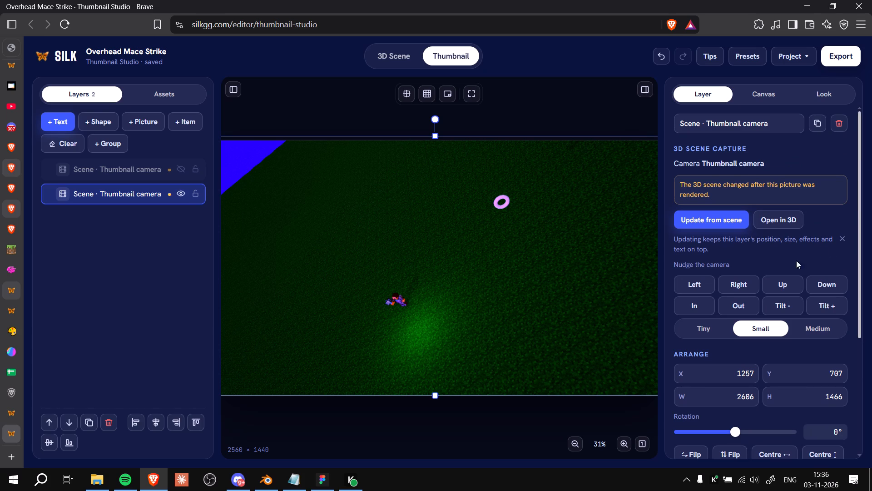
click(791, 220)
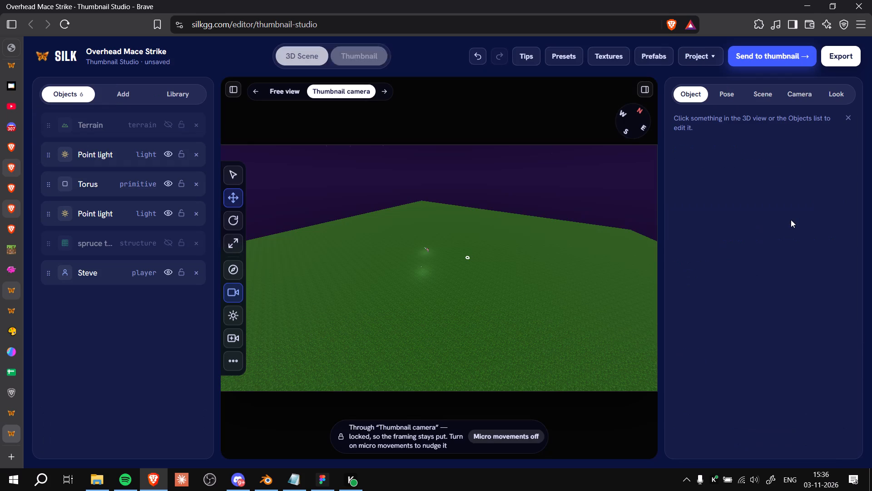
click(369, 56)
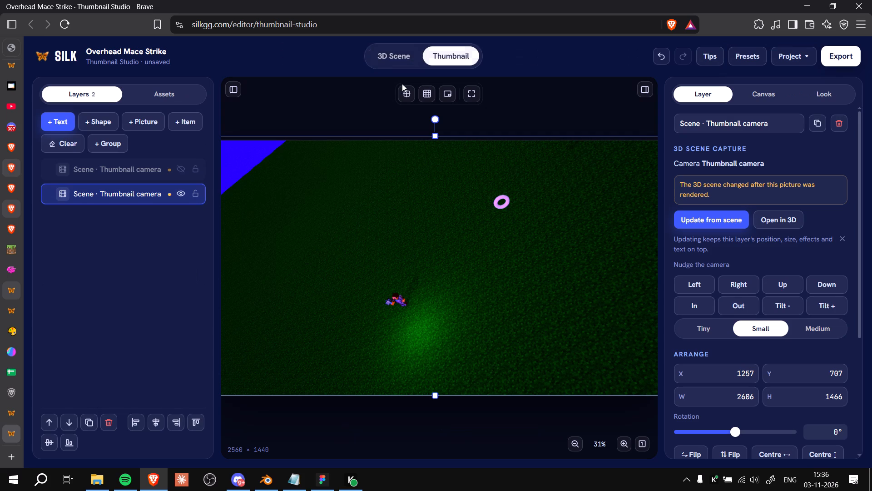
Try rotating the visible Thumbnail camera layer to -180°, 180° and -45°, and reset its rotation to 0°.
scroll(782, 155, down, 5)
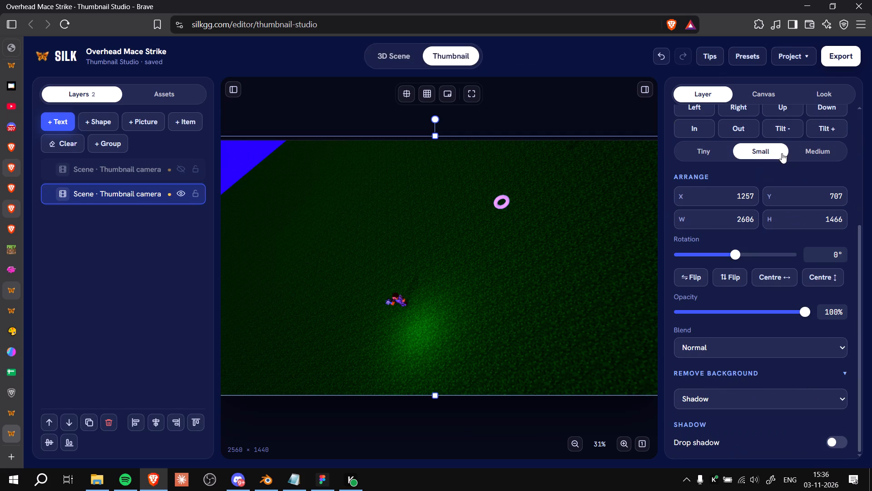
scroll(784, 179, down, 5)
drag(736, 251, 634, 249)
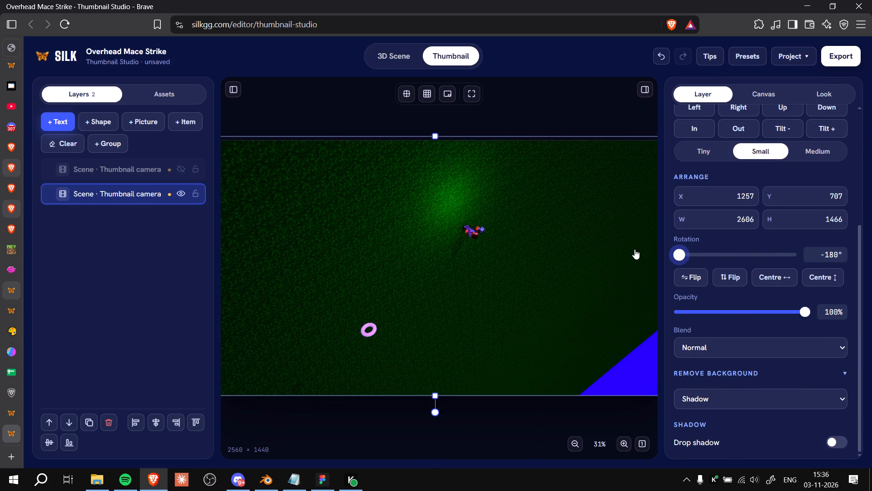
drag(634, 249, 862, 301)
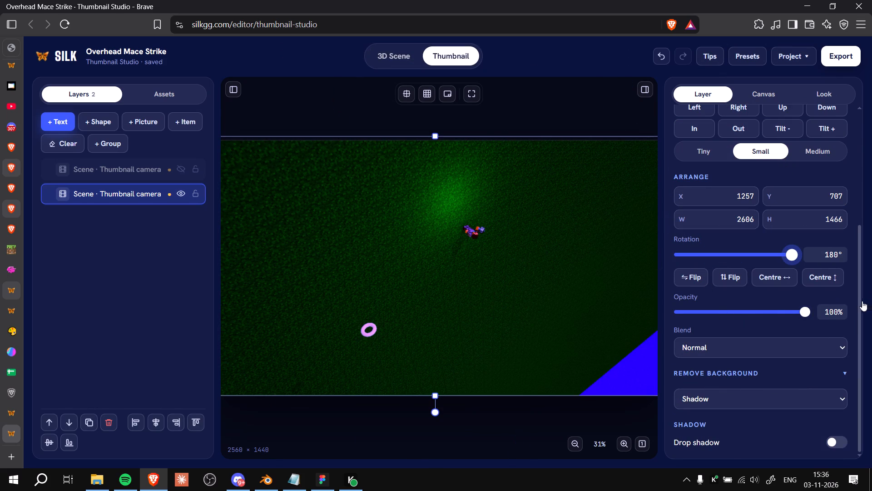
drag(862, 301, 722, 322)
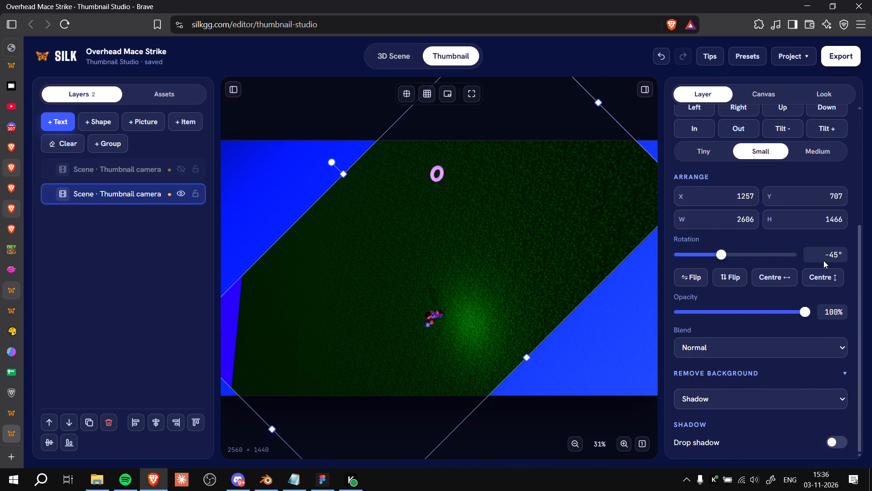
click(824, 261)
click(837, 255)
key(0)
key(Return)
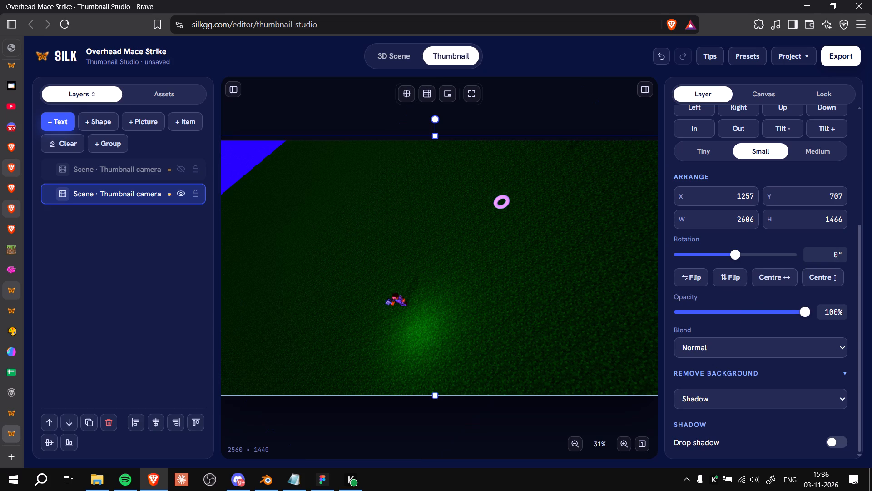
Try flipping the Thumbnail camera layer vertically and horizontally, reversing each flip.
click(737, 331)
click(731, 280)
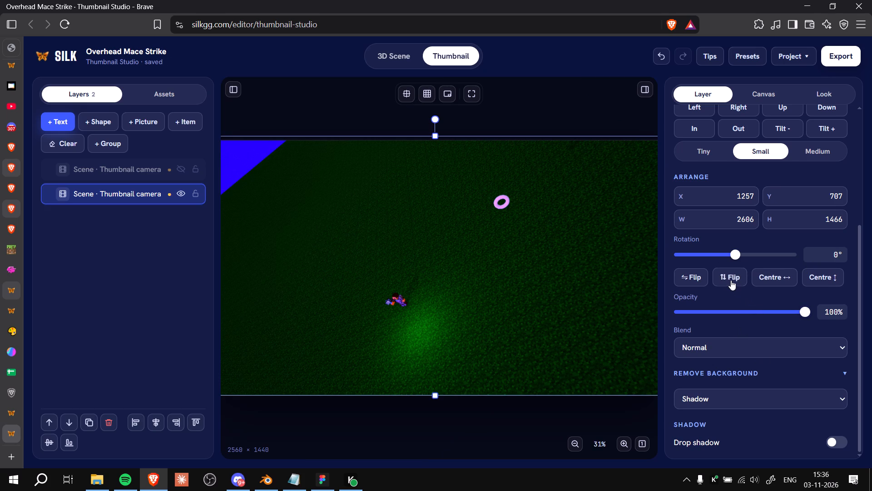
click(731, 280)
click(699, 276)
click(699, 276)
Explore the layer's blend modes and effect list, trying Scanlines and returning to Shadow.
scroll(734, 326, down, 1)
click(728, 348)
click(728, 348)
click(735, 398)
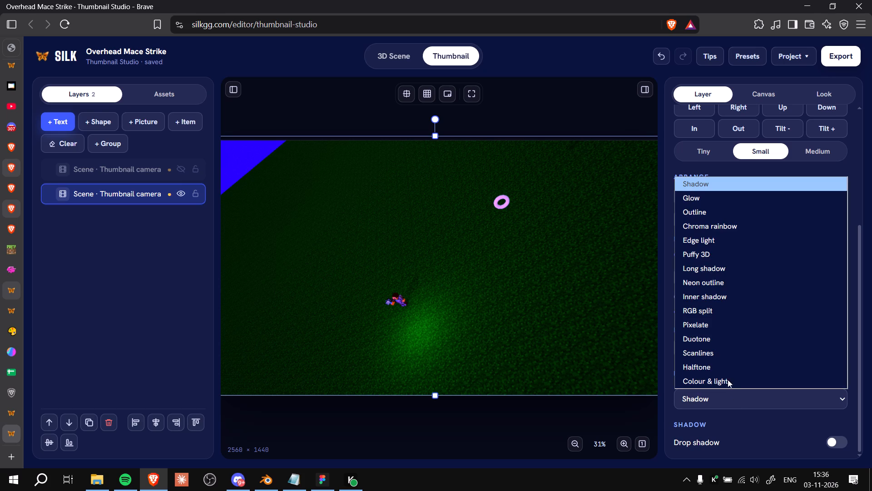
click(726, 376)
click(734, 400)
click(724, 357)
click(740, 398)
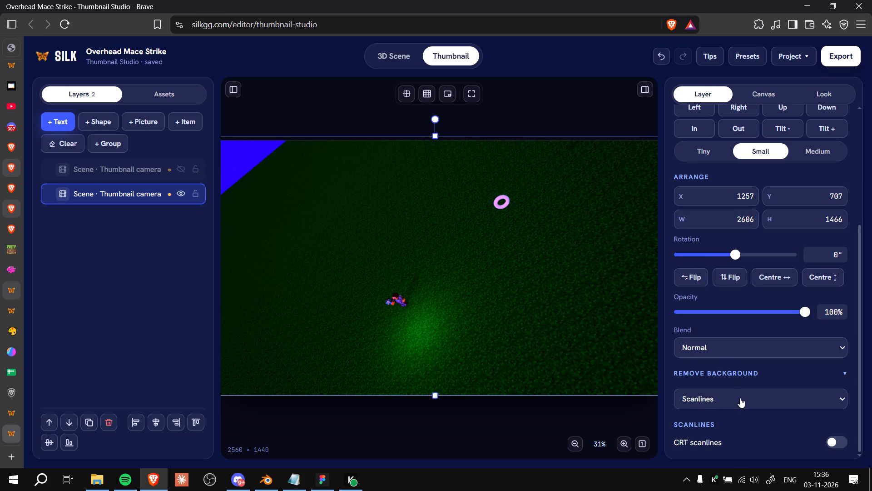
scroll(701, 200, up, 4)
click(716, 189)
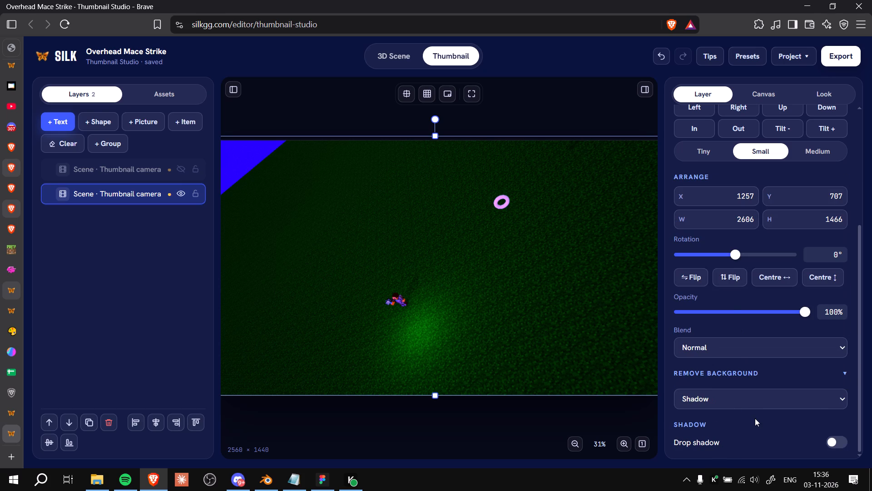
Turn on the Thumbnail camera layer's drop shadow and look over the effect list.
scroll(755, 418, down, 3)
click(839, 439)
click(839, 439)
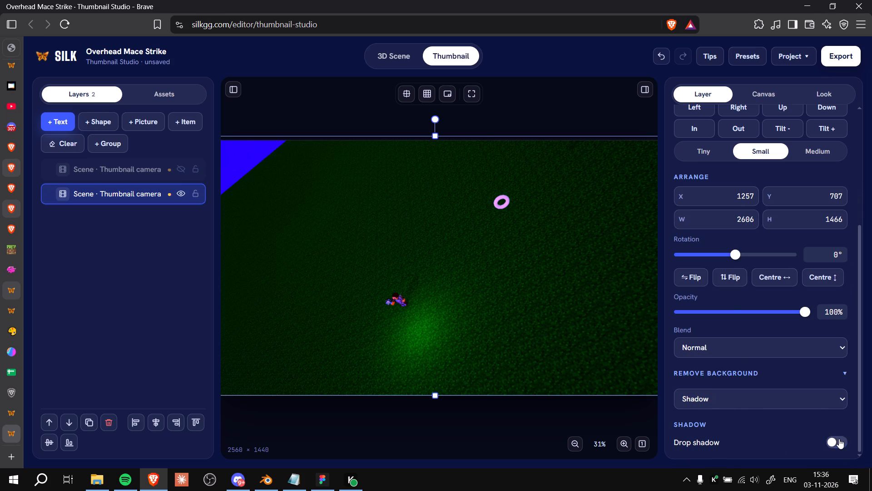
click(835, 440)
click(835, 440)
click(835, 440)
scroll(835, 440, down, 3)
click(812, 228)
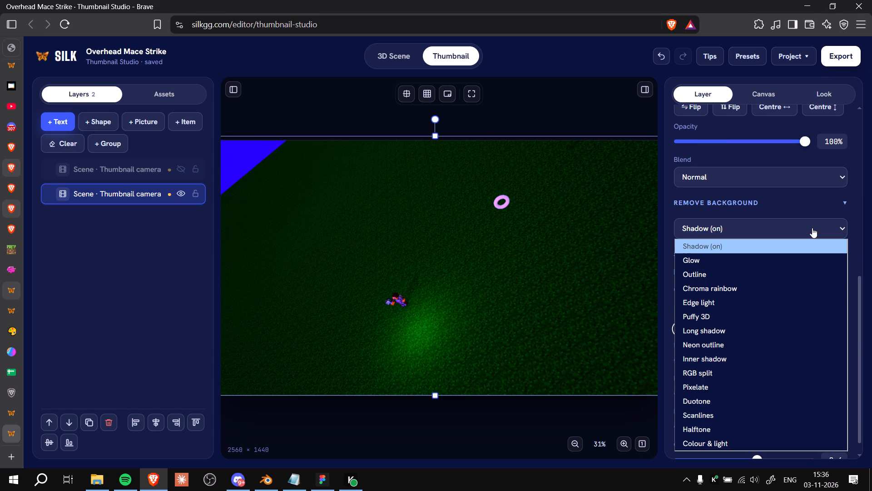
click(812, 228)
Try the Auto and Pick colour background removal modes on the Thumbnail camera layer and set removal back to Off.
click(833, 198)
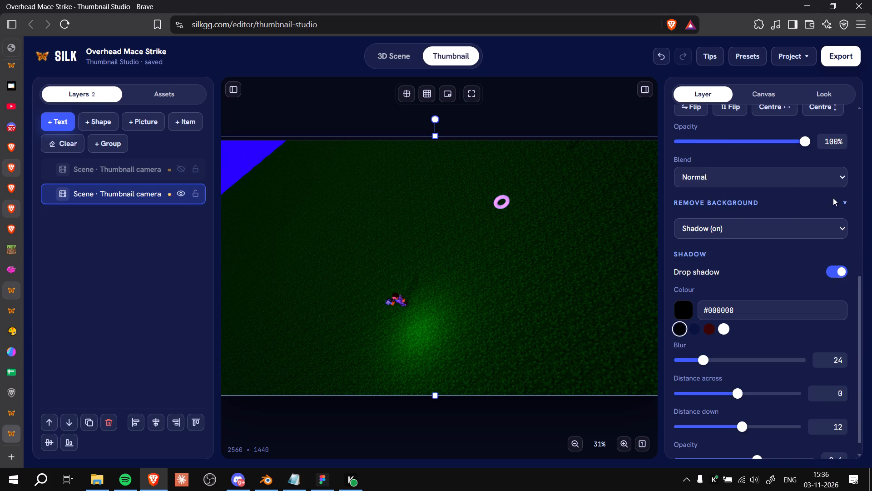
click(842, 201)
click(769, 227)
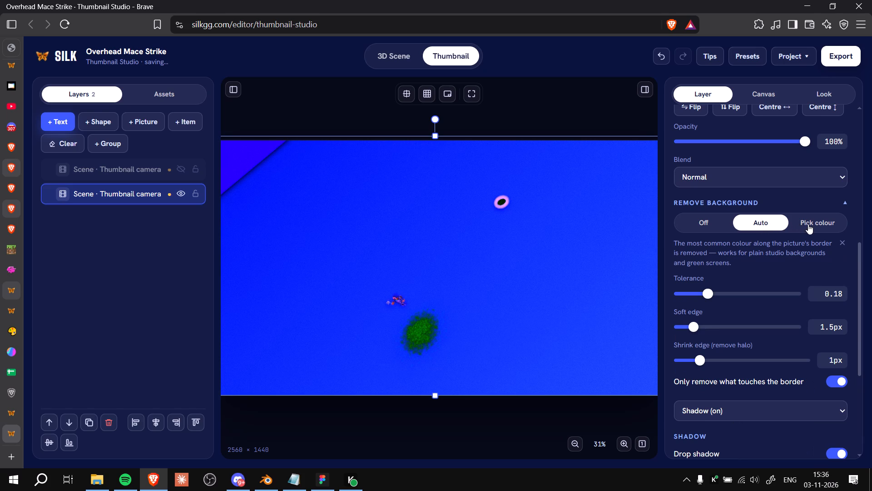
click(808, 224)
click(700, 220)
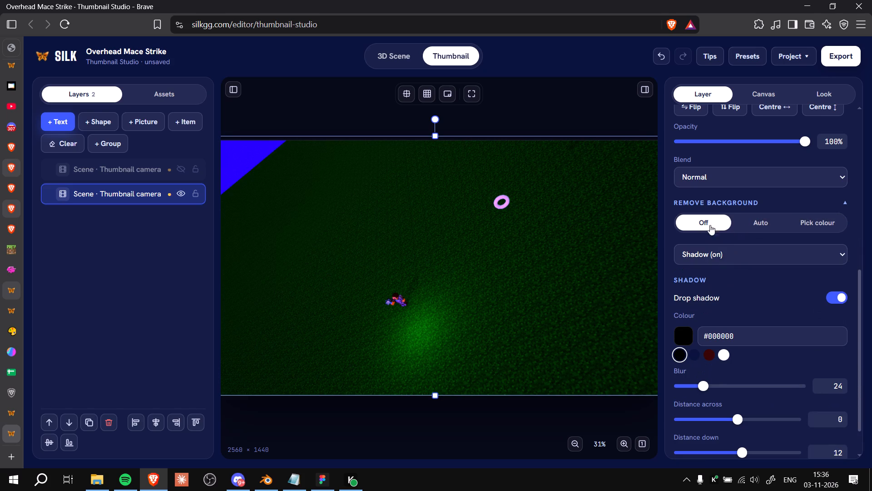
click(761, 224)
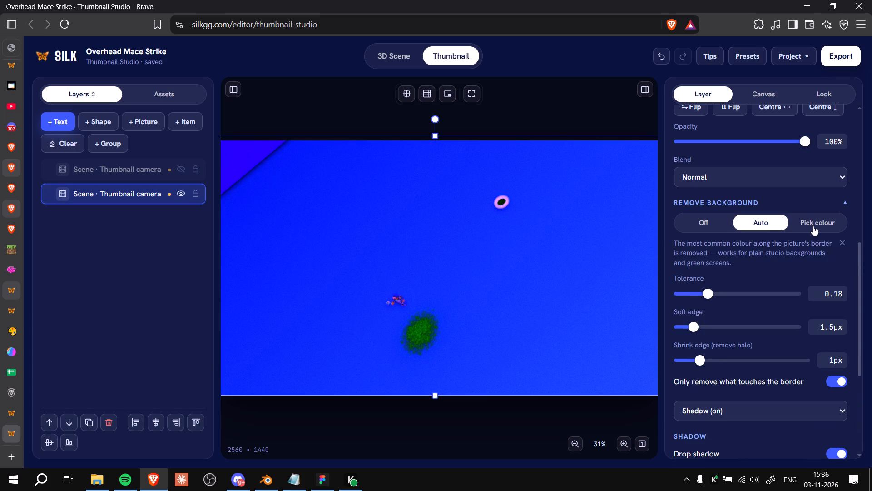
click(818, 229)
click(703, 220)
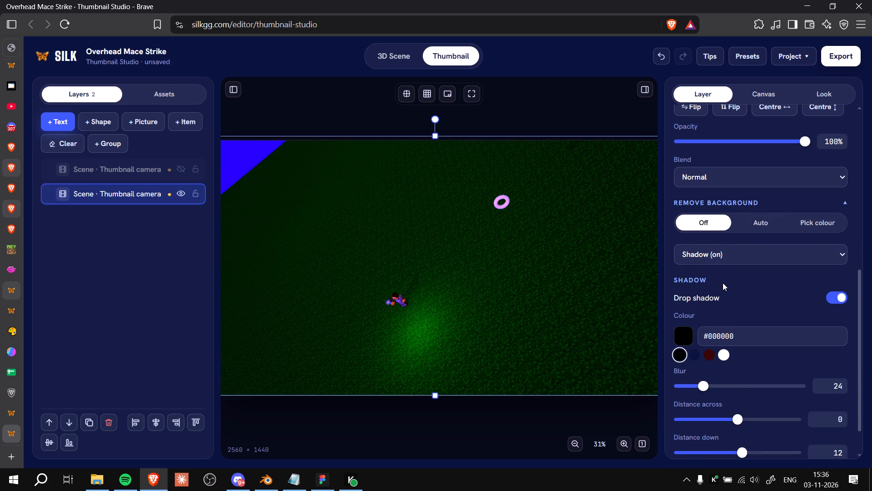
Look through the canvas settings and change the canvas background from a gradient to the solid colour #536197.
scroll(743, 299, up, 8)
click(758, 93)
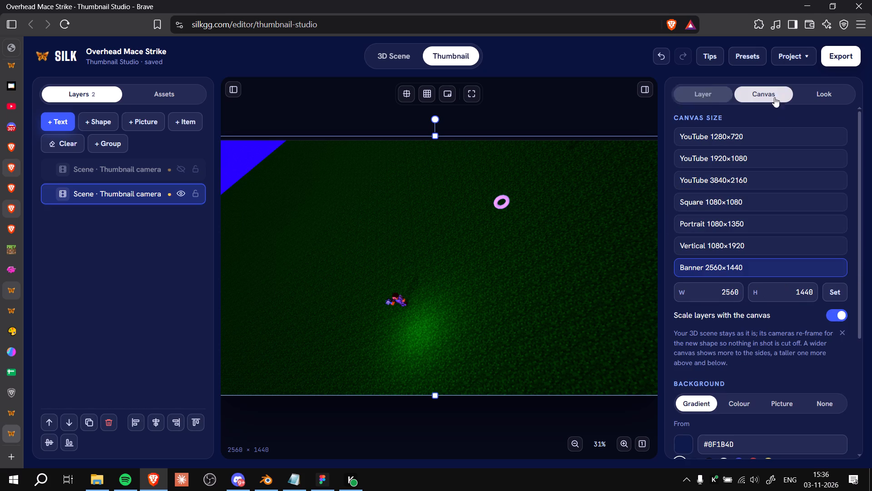
scroll(738, 329, down, 3)
scroll(738, 329, up, 1)
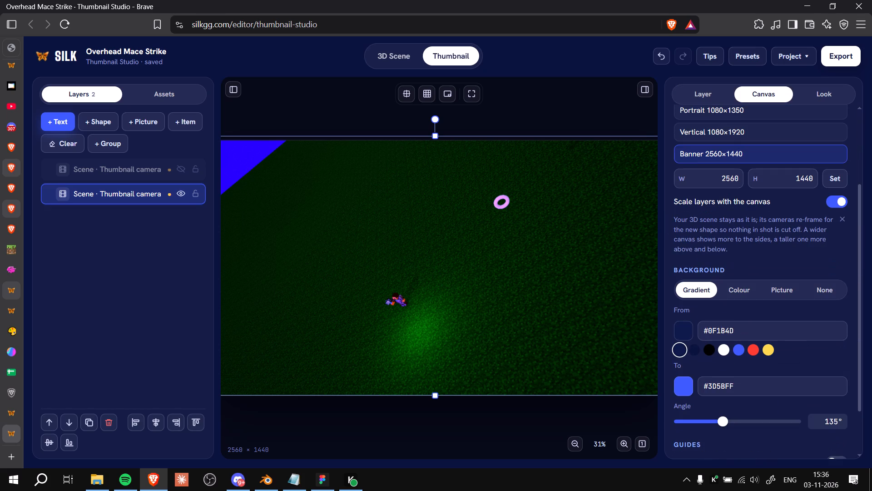
scroll(783, 235, down, 6)
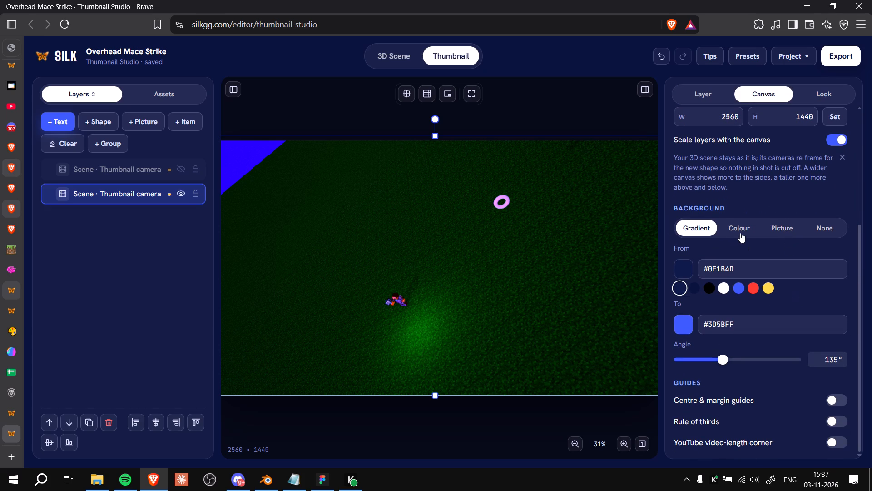
scroll(747, 233, down, 4)
click(727, 220)
click(738, 228)
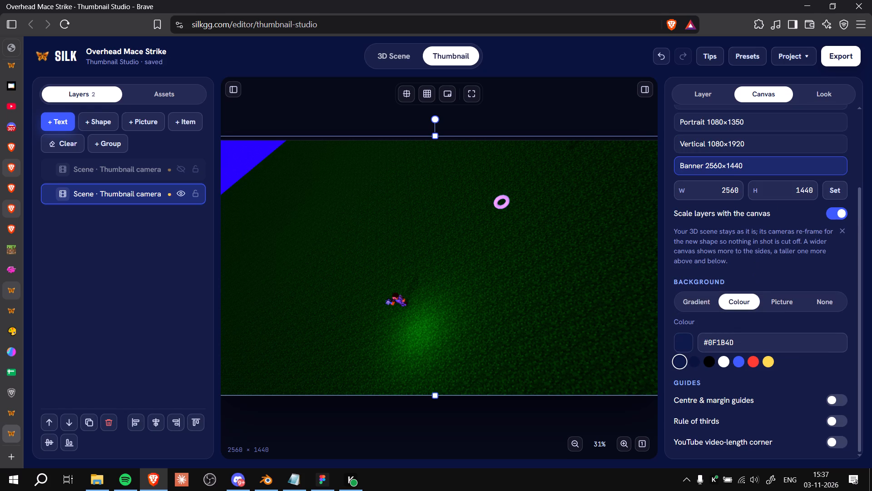
click(685, 344)
drag(712, 223, 735, 223)
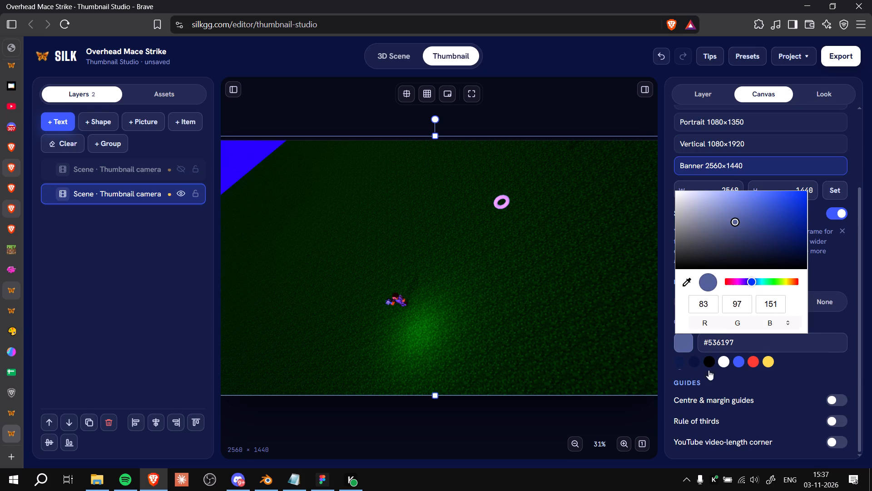
click(700, 353)
scroll(722, 379, down, 5)
Look over the Look adjustments, such as highlights, shadows, exposure, contrast and saturation.
click(824, 94)
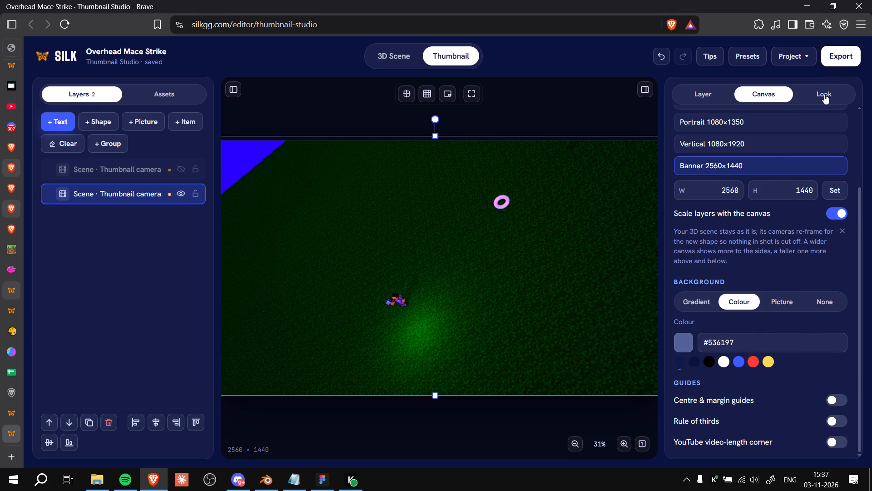
click(771, 90)
click(832, 98)
click(146, 299)
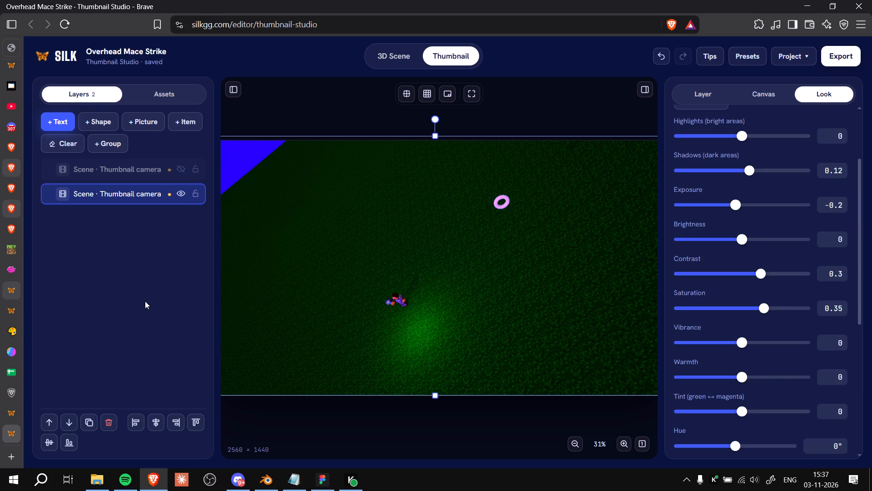
Add a text layer to the thumbnail and look over its font, size and spacing settings.
click(60, 120)
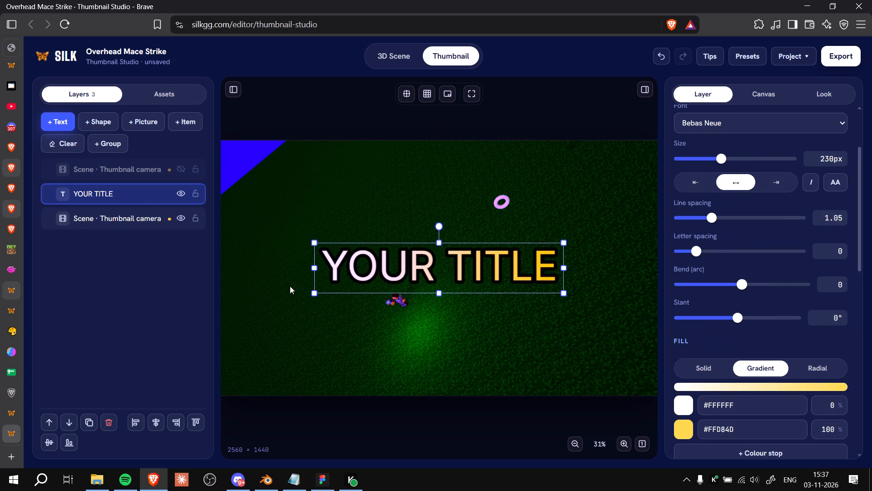
click(501, 330)
click(497, 274)
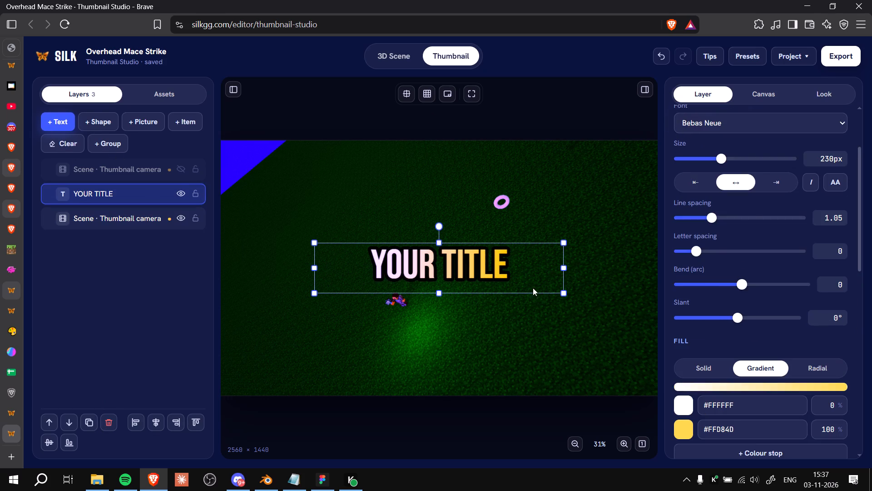
scroll(748, 210, up, 9)
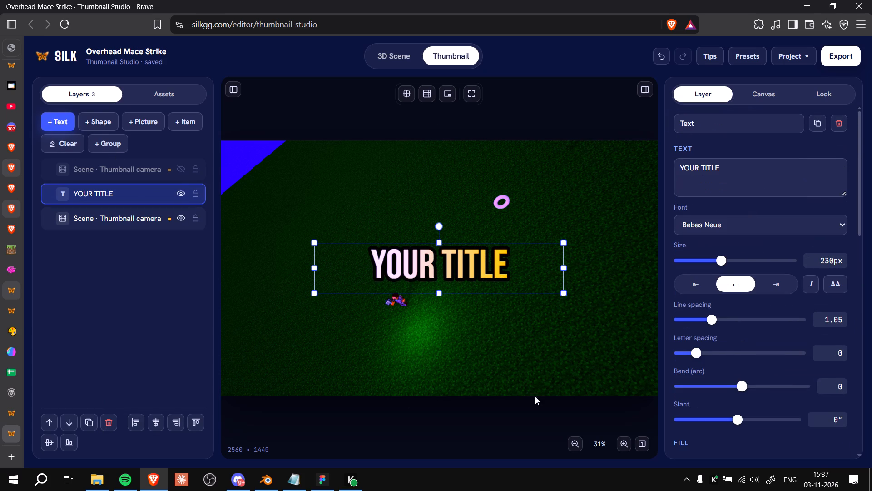
Switch to the enough3d file in Figma and examine the thumbnail editor mock-up, focusing on its vertical tool strip.
click(325, 470)
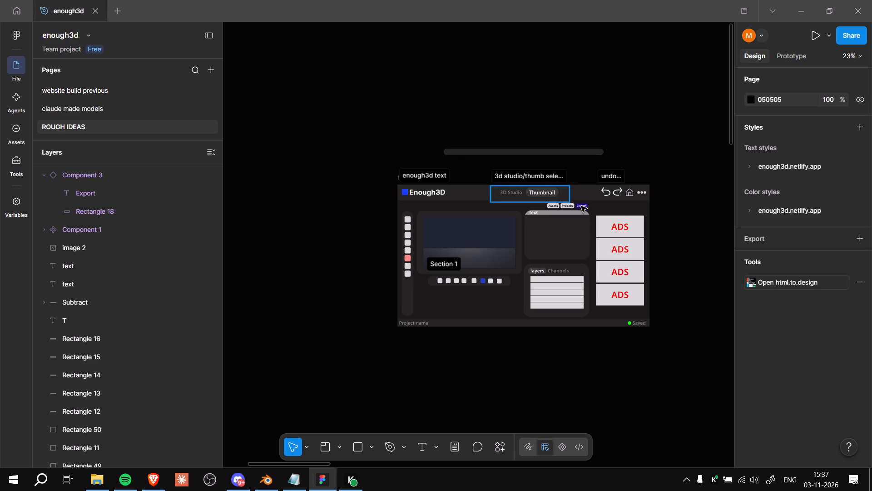
scroll(565, 230, up, 3)
ctrl+scroll(565, 230, up, 4)
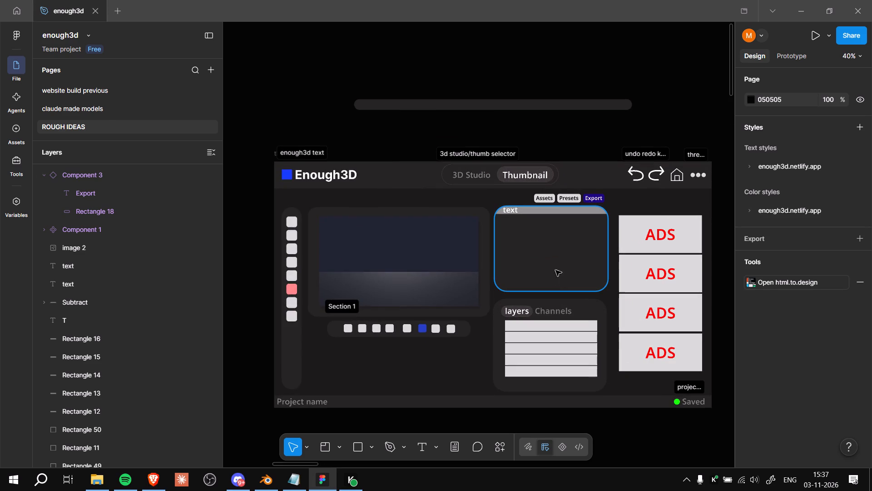
ctrl+scroll(577, 297, down, 5)
ctrl+scroll(558, 357, up, 4)
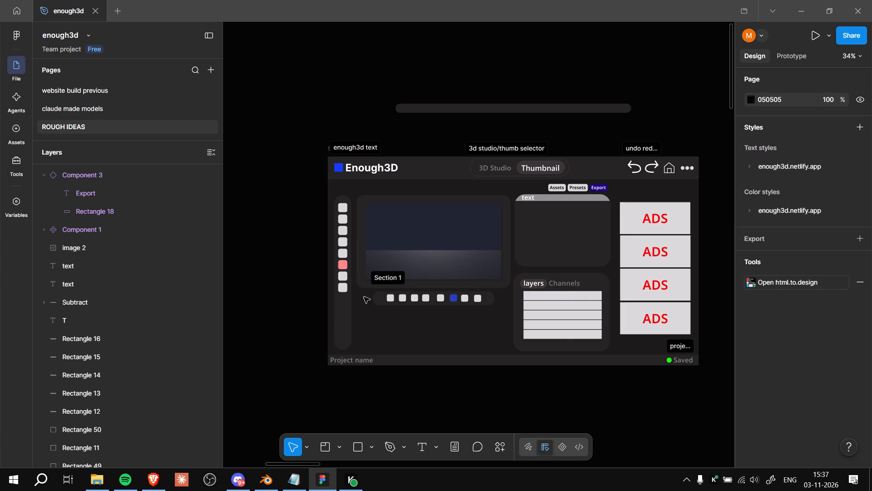
ctrl+scroll(319, 312, up, 8)
ctrl+scroll(317, 272, up, 2)
ctrl+middle_drag(317, 272, 293, 325)
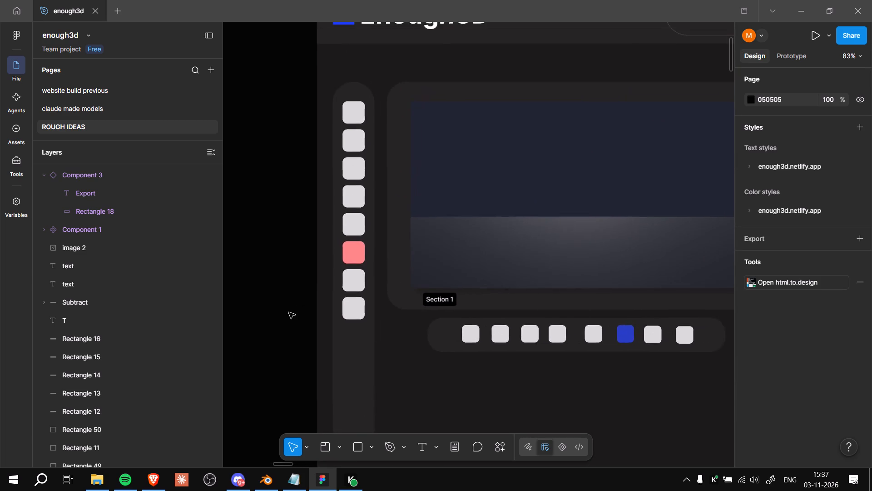
ctrl+scroll(286, 305, up, 4)
ctrl+middle_drag(286, 305, 287, 251)
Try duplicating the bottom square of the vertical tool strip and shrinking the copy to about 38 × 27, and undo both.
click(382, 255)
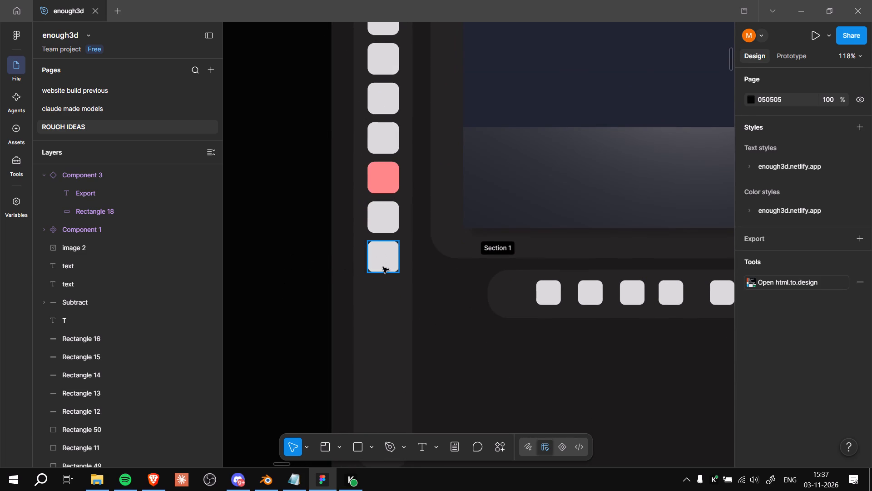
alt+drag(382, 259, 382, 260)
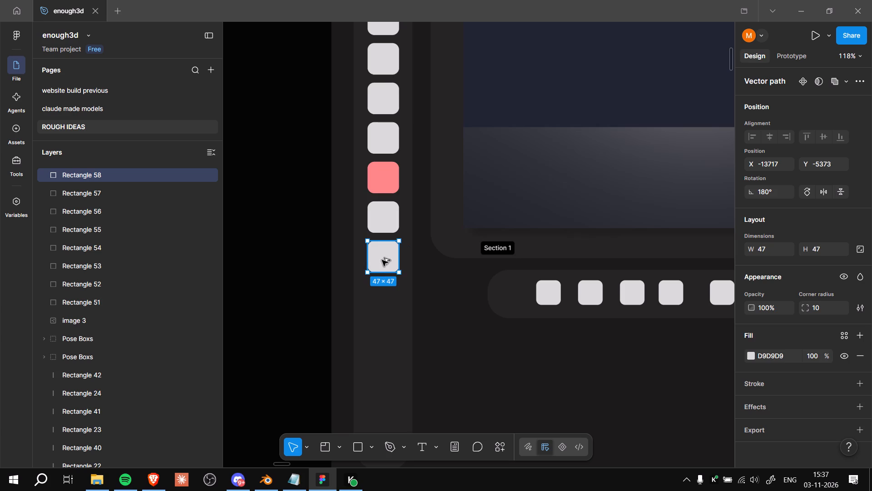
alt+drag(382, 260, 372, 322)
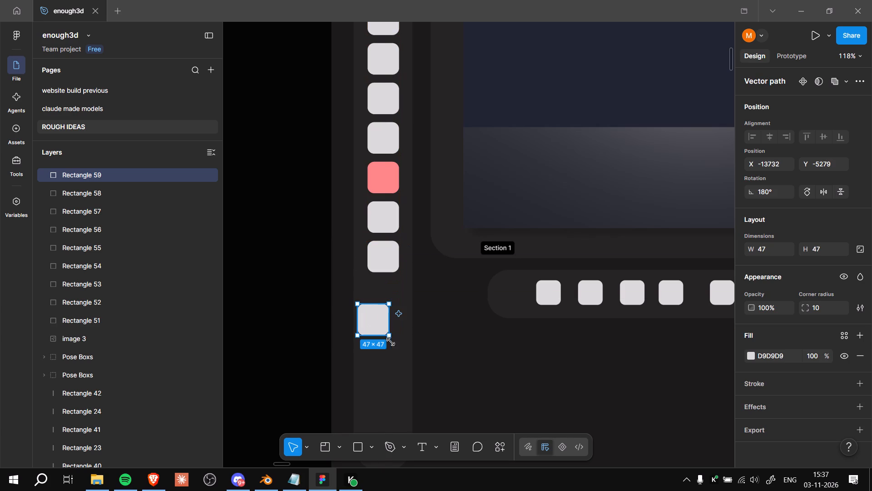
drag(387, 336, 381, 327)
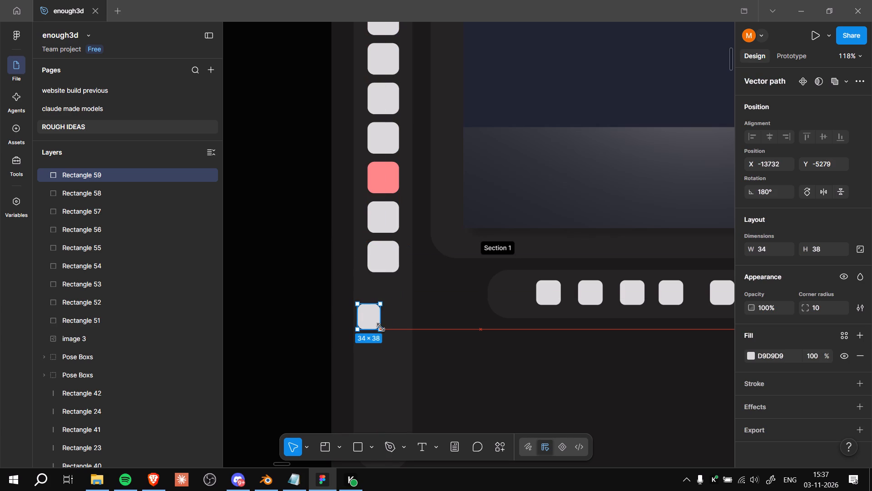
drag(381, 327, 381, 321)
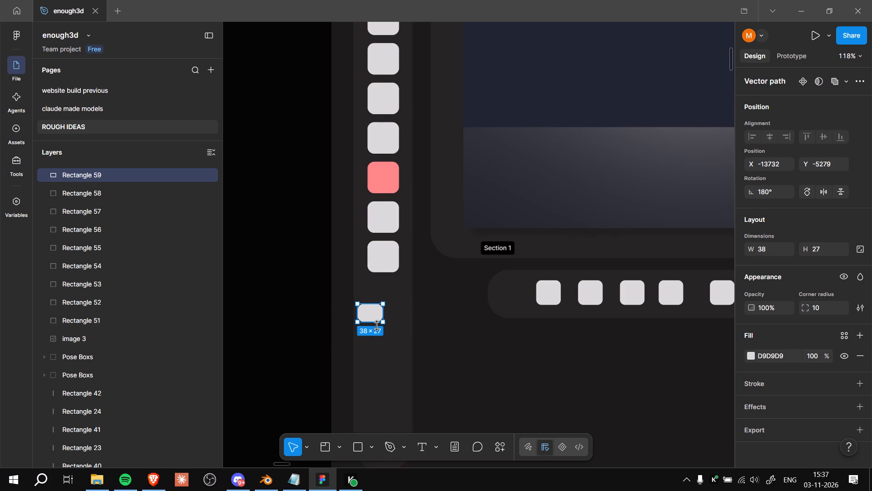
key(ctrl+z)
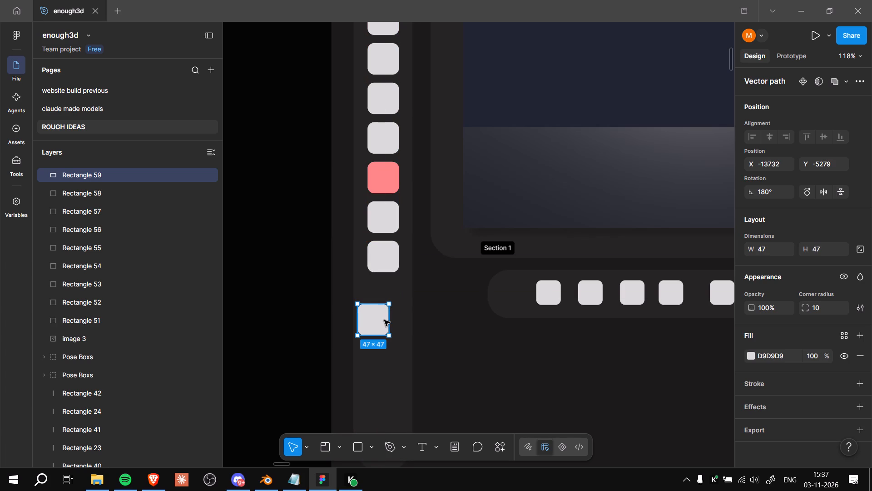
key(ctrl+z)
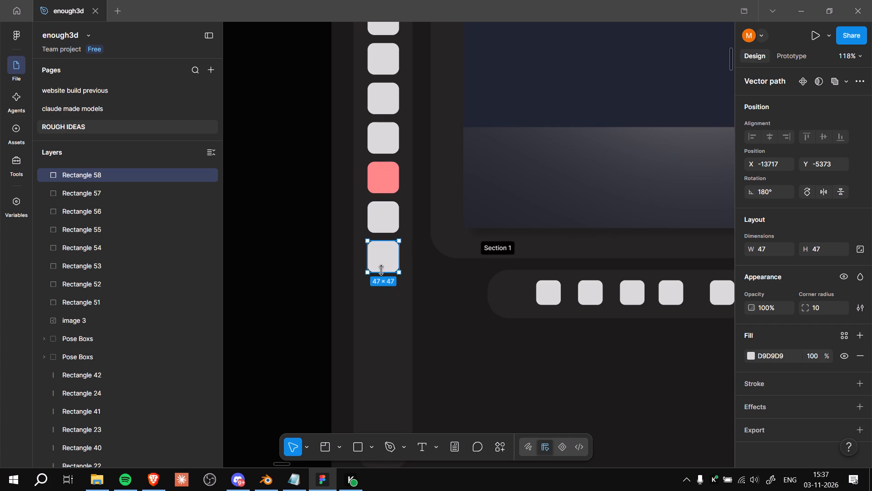
Shrink the tool strip's bottom square proportionally to about 29 × 29 and place it just below the other squares, offset to the left.
drag(381, 266, 377, 311)
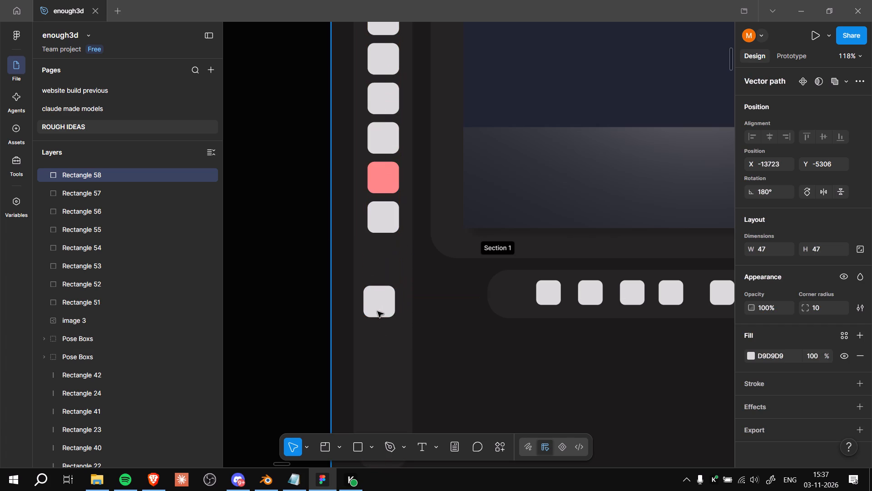
drag(377, 311, 373, 311)
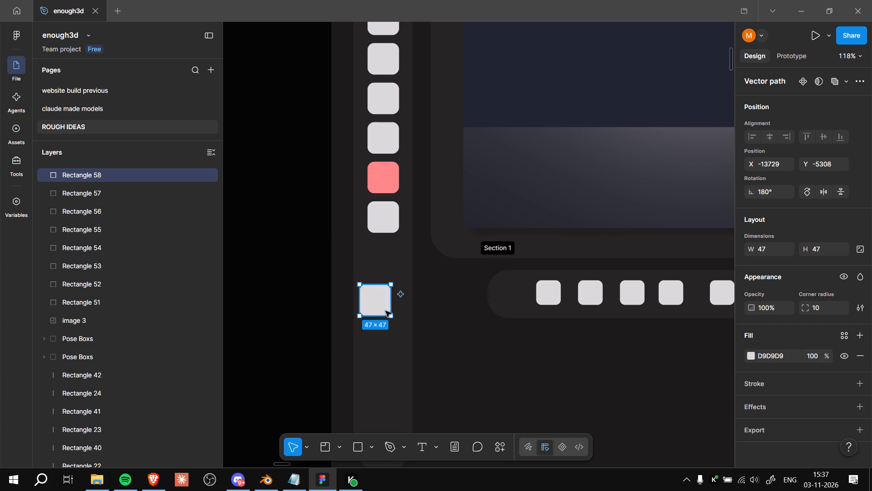
shift+drag(391, 316, 381, 306)
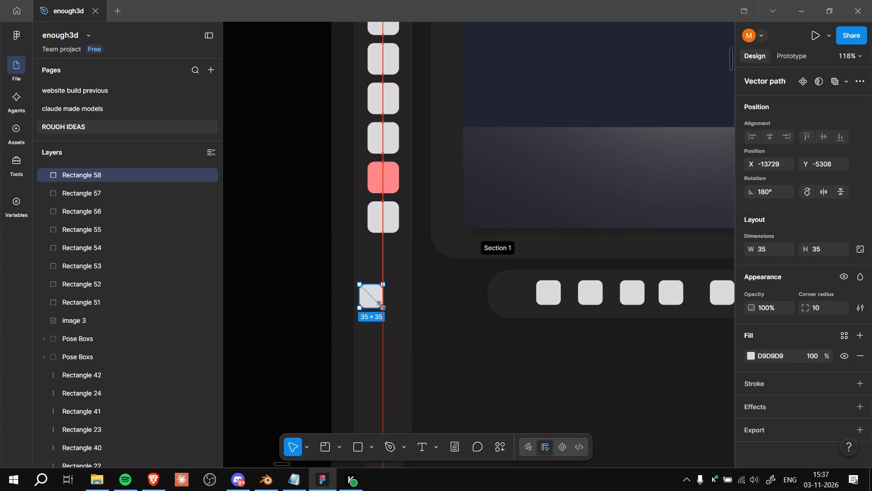
shift+drag(381, 306, 379, 302)
shift+drag(369, 296, 379, 268)
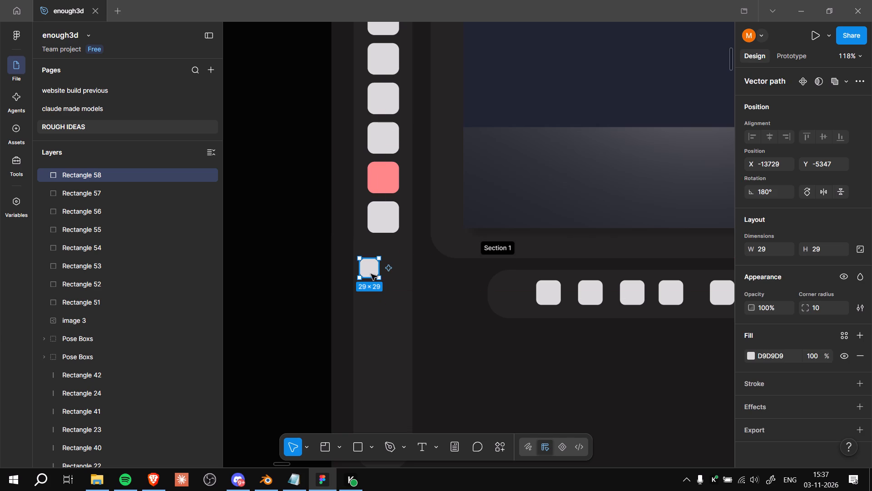
drag(369, 267, 372, 260)
shift+click(382, 267)
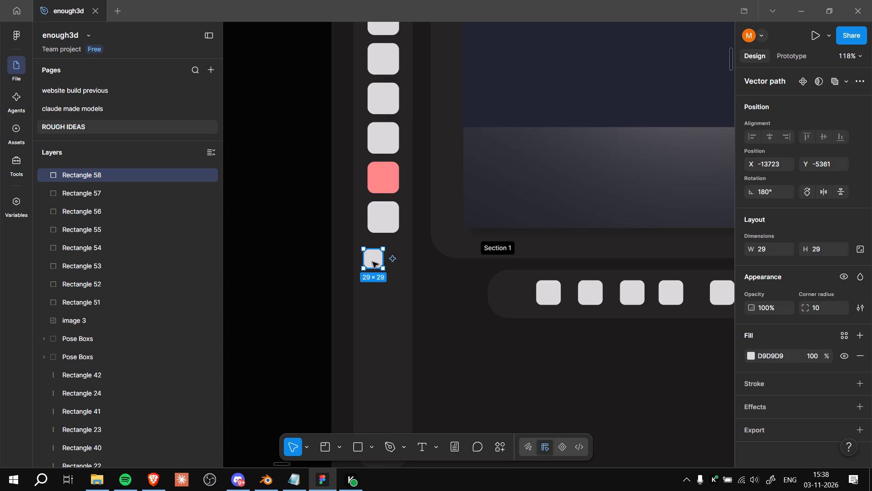
Duplicate the small 29 × 29 square and place the copy diagonally below and to the right, meeting at the corners.
alt+drag(372, 261, 387, 283)
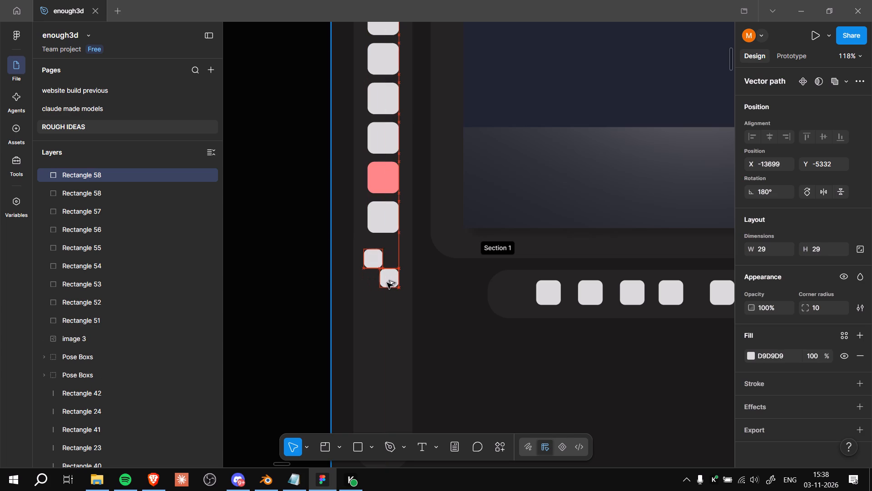
alt+drag(387, 283, 388, 283)
click(311, 291)
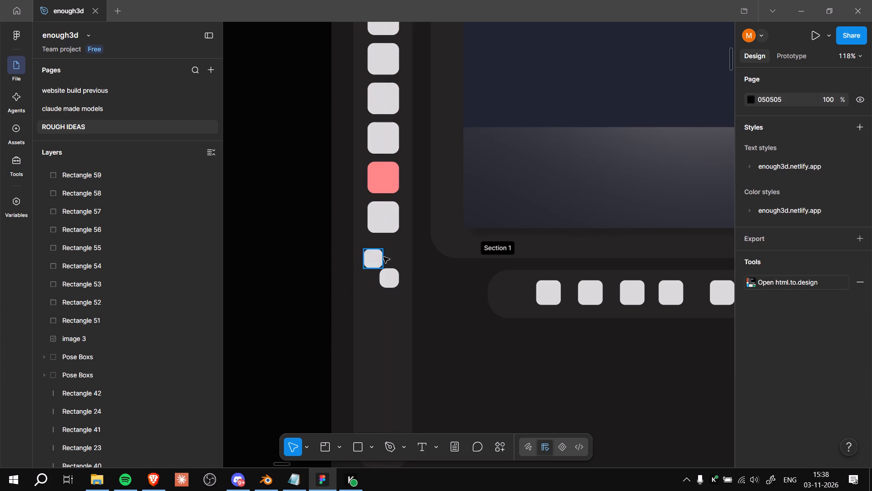
Fill the upper-left small square with a bright magenta as the first colour swatch.
click(378, 255)
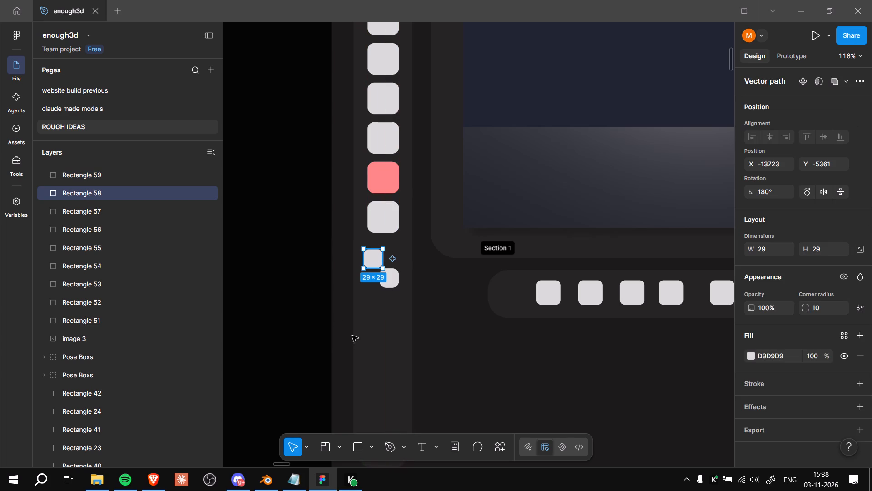
click(753, 353)
drag(638, 259, 728, 192)
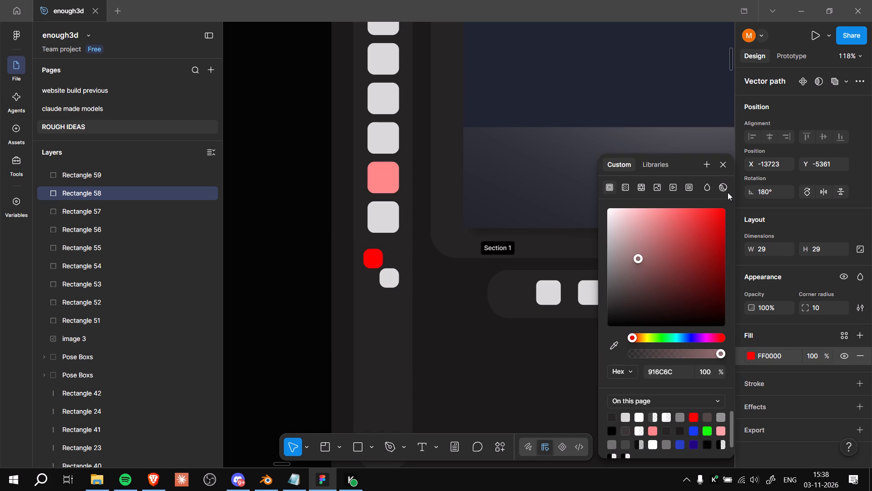
drag(728, 192, 695, 225)
click(708, 338)
drag(694, 266, 695, 261)
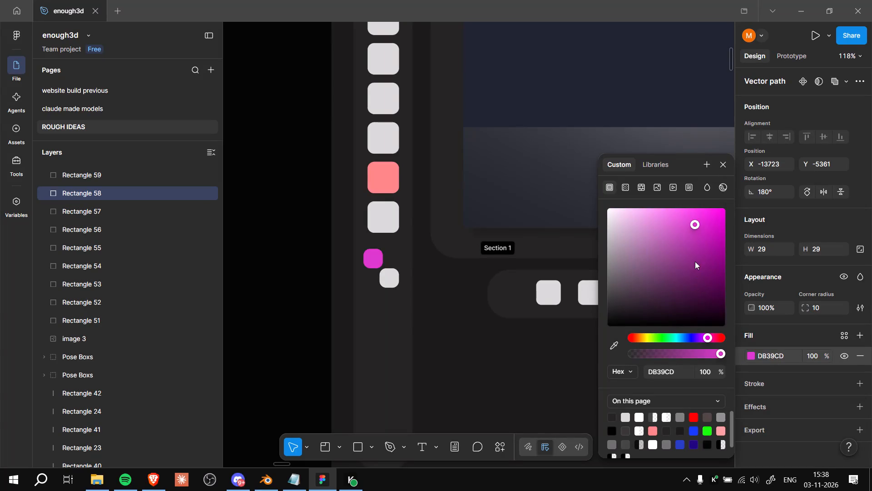
drag(695, 261, 732, 223)
Fill the lower-right small square with the near-black colour 181818.
click(395, 277)
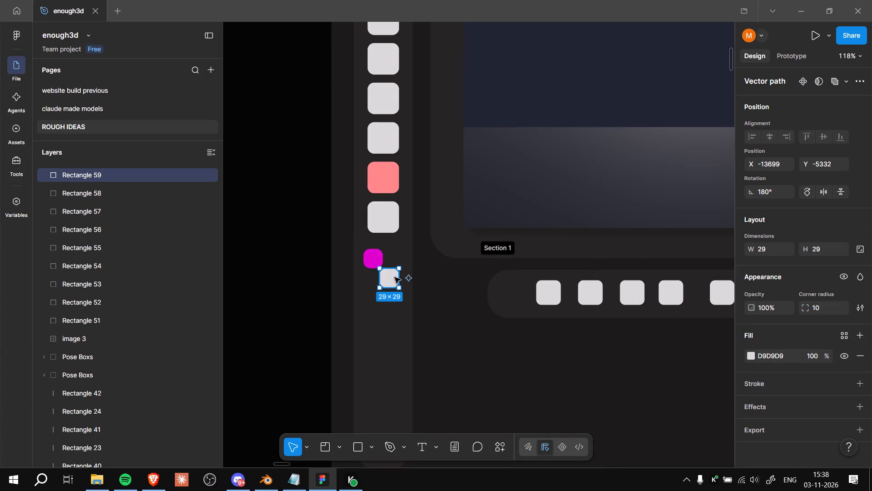
click(752, 356)
drag(671, 245, 645, 276)
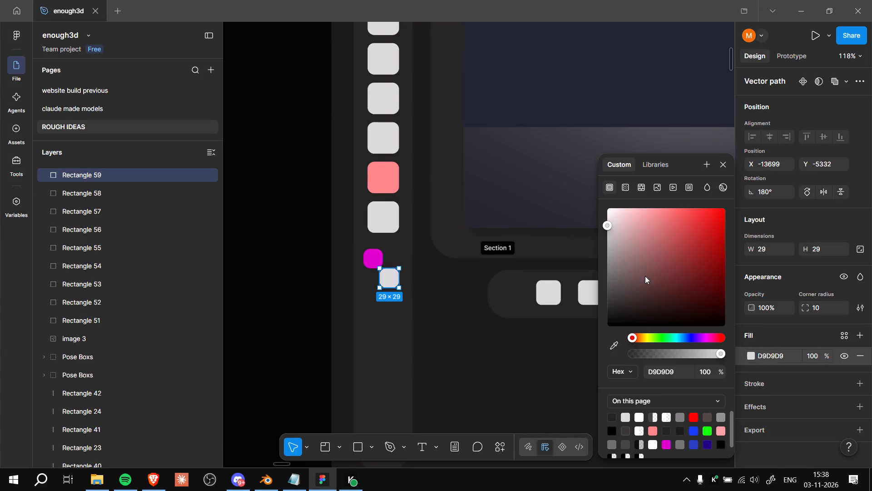
drag(645, 276, 608, 315)
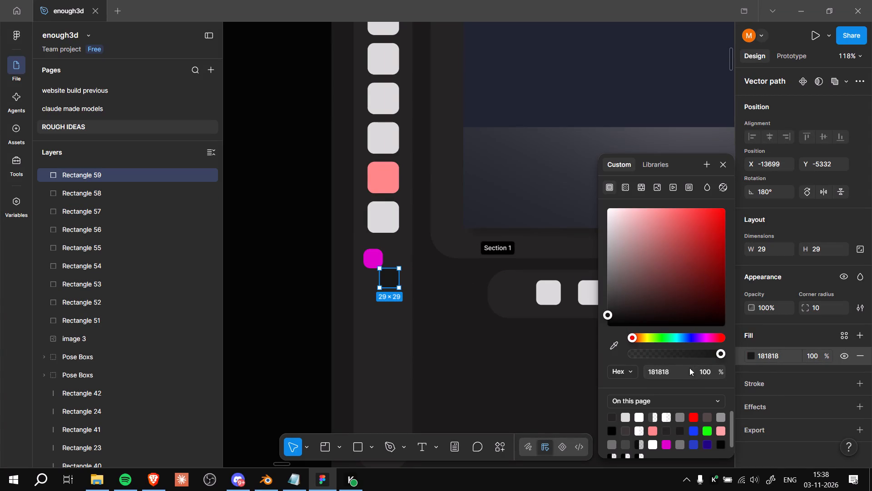
Change the fill of the lower-right small swatch square to the bright turquoise 00FFC8.
click(674, 337)
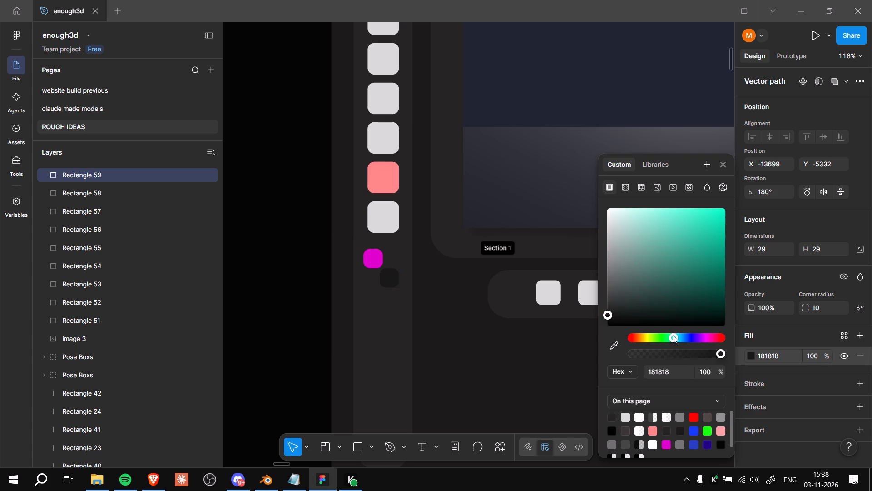
drag(671, 284, 610, 332)
drag(619, 328, 683, 245)
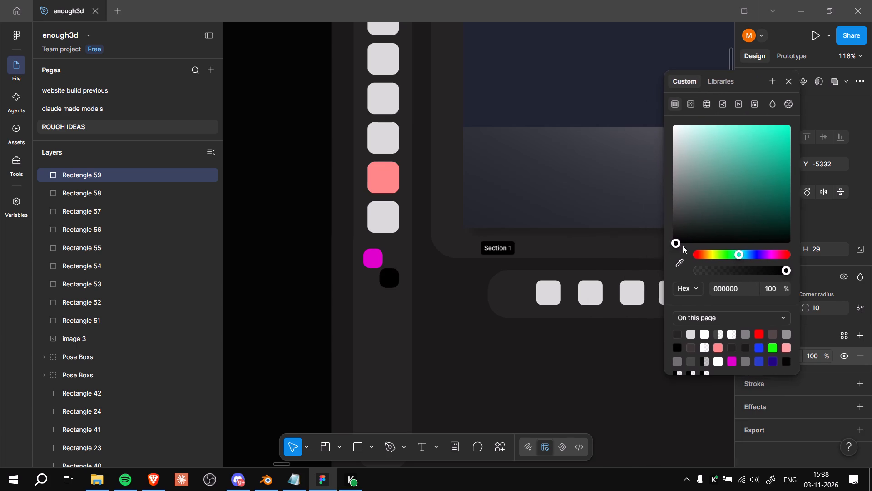
drag(683, 245, 682, 245)
drag(722, 202, 792, 122)
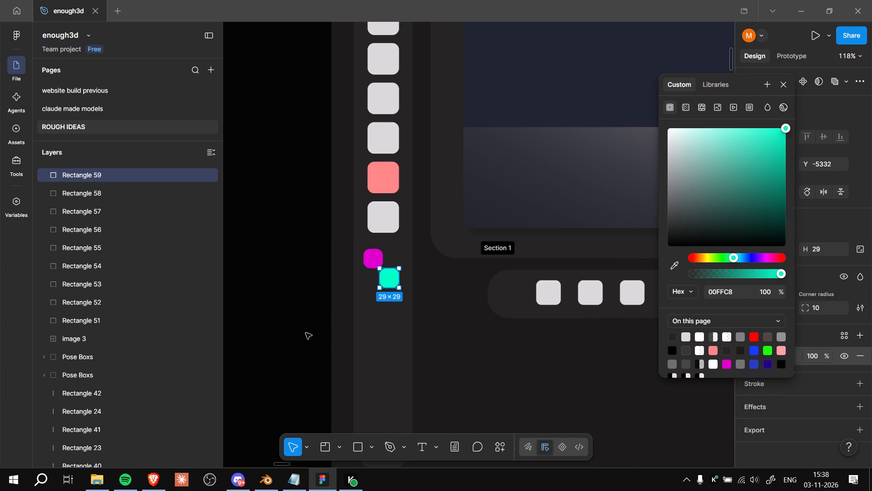
click(304, 314)
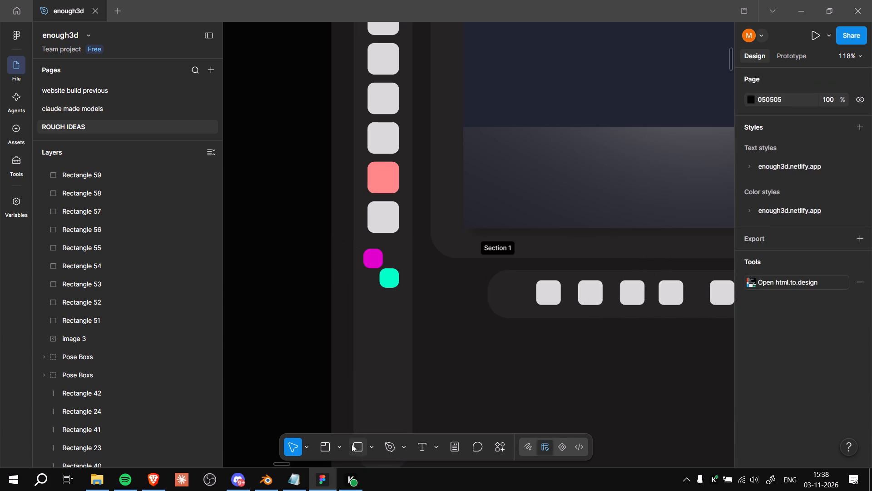
Duplicate both paths of the header's undo arrow and place the copy beside the Assets button, above the text panel.
ctrl+scroll(279, 291, down, 2)
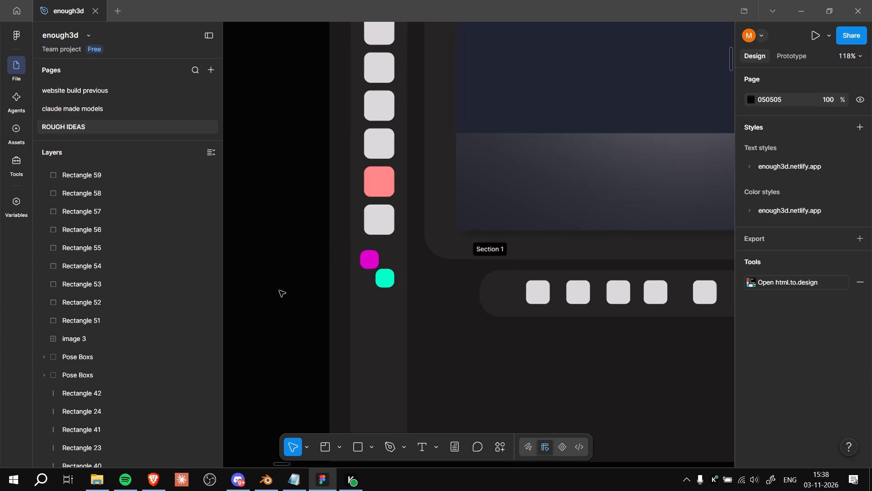
ctrl+scroll(279, 291, down, 10)
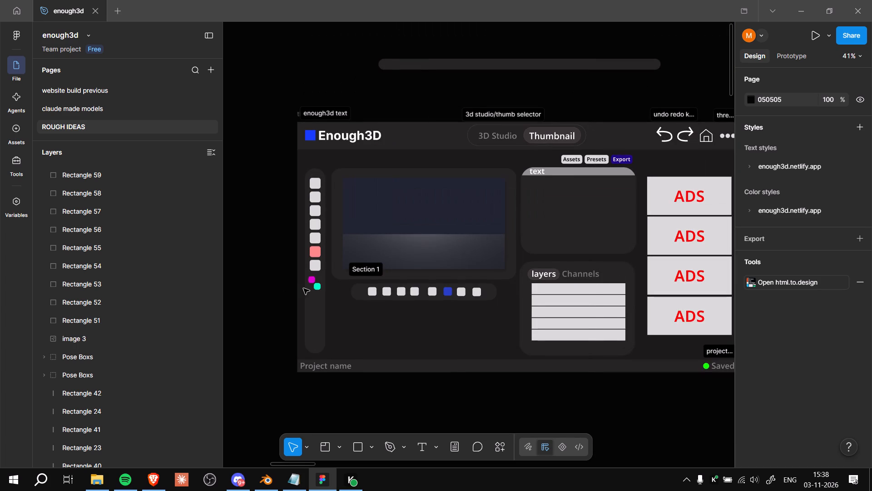
click(656, 139)
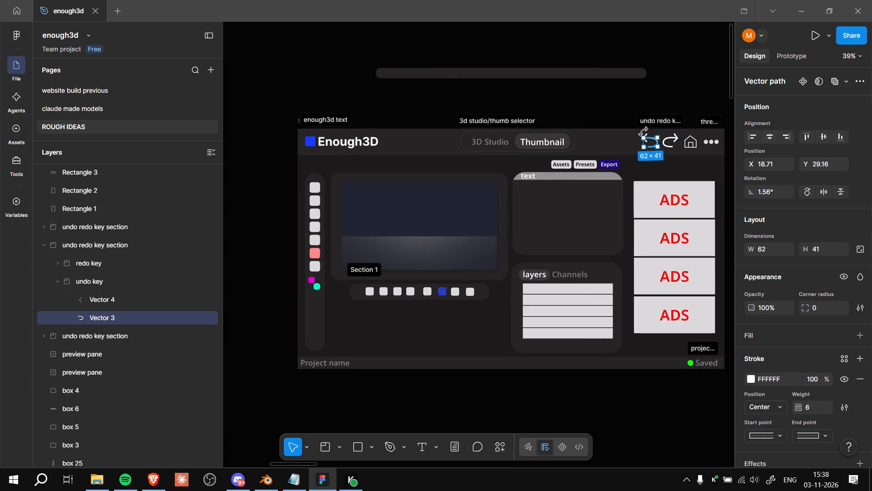
scroll(655, 96, up, 3)
ctrl+scroll(656, 116, up, 8)
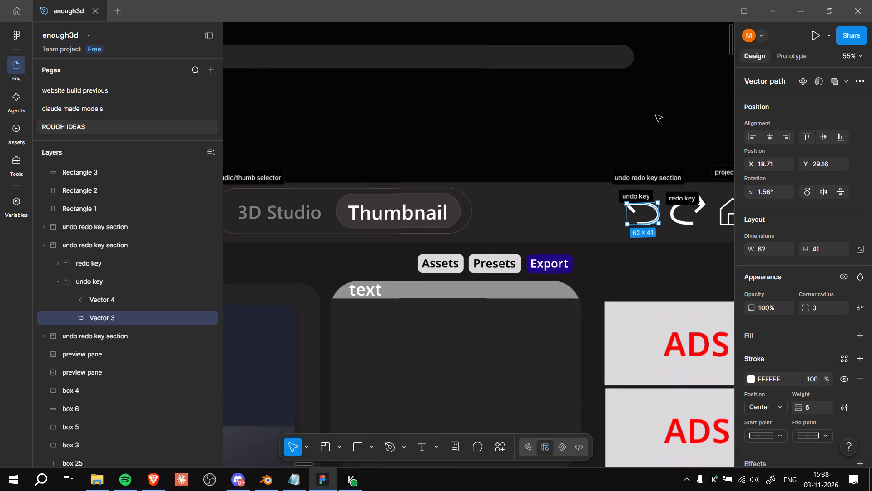
shift+click(634, 207)
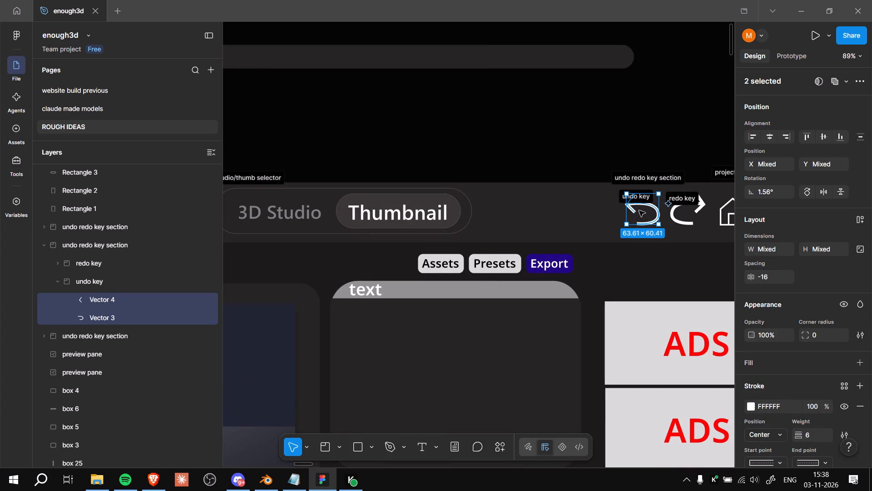
alt+drag(642, 213, 606, 135)
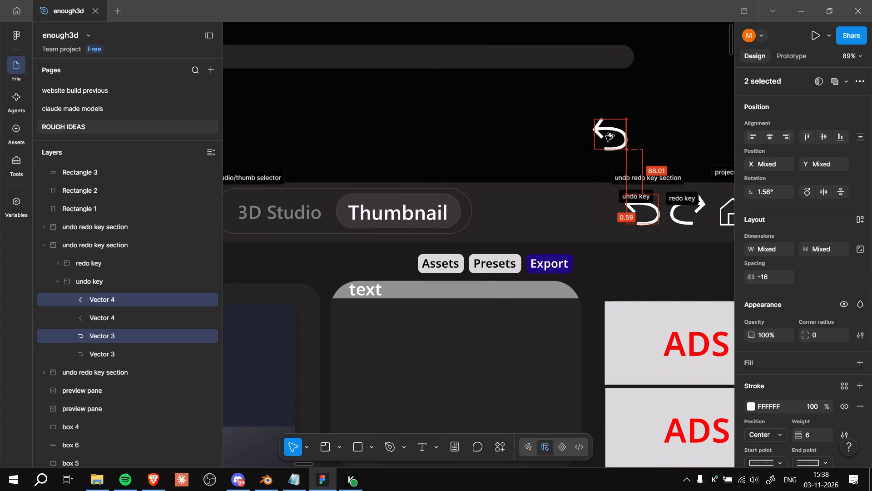
alt+drag(606, 135, 417, 256)
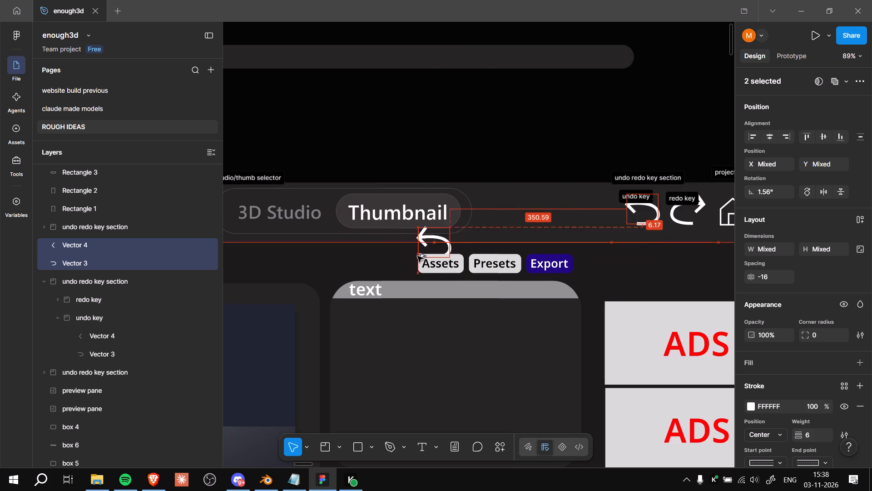
alt+drag(417, 256, 379, 271)
Move the copied undo arrow onto the vertical tool strip, just below the magenta and turquoise swatches.
alt+scroll(379, 271, down, 5)
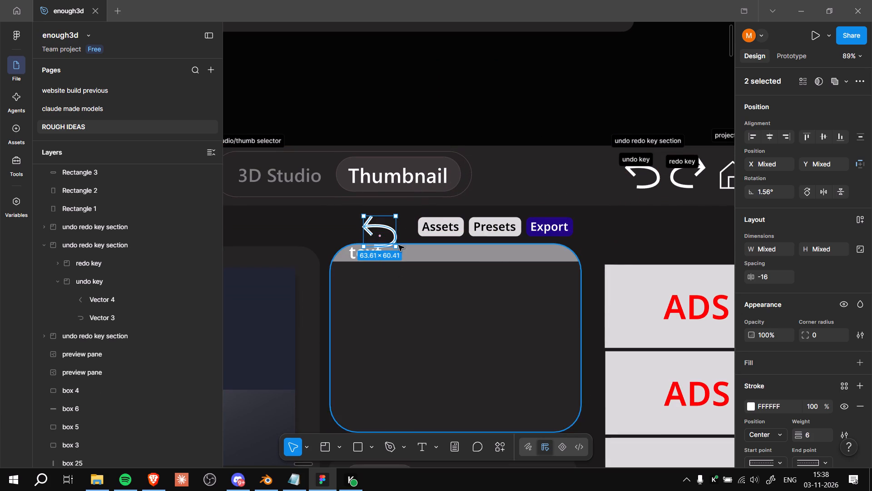
ctrl+scroll(412, 131, down, 2)
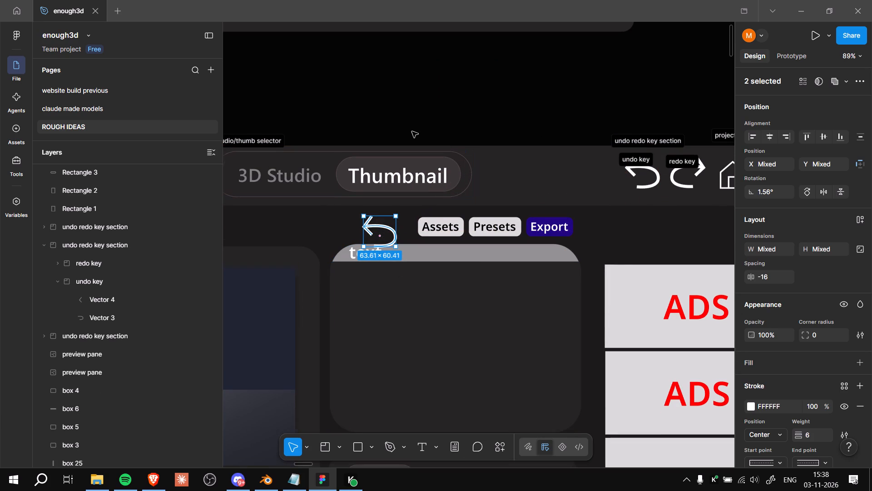
ctrl+scroll(412, 131, down, 8)
ctrl+middle_drag(358, 371, 435, 403)
ctrl+scroll(435, 401, up, 2)
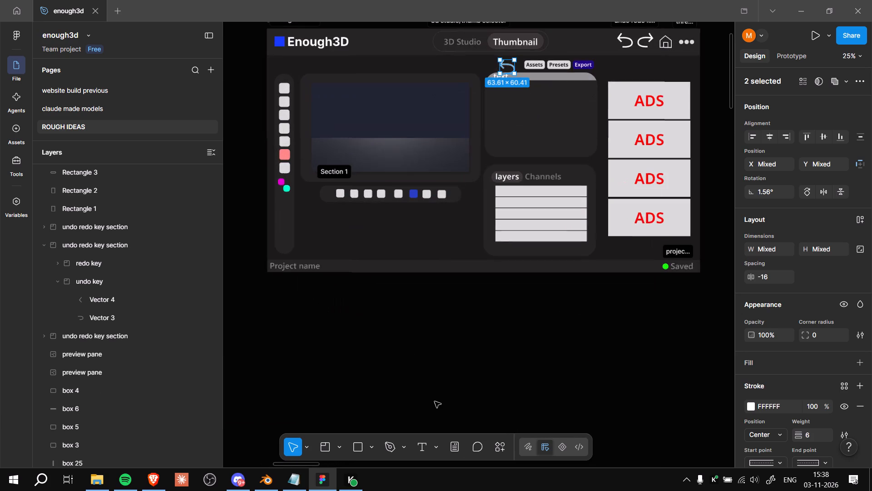
ctrl+scroll(435, 401, up, 3)
ctrl+middle_drag(437, 366, 431, 425)
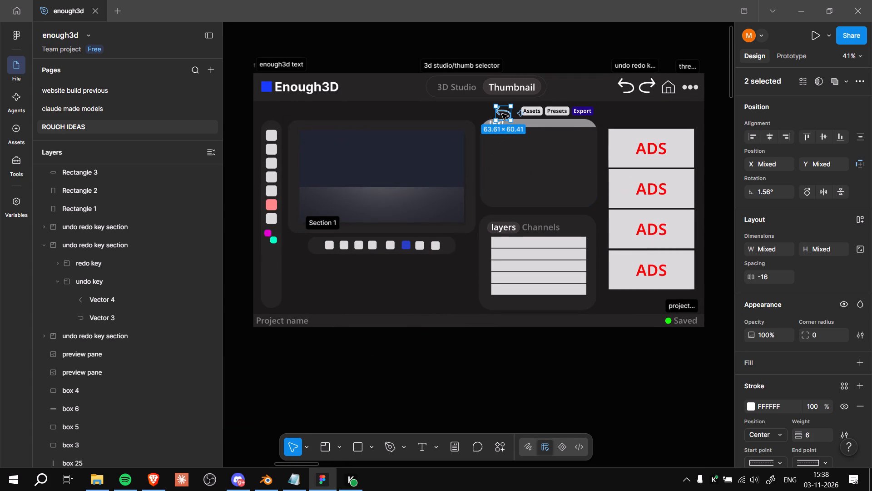
drag(505, 114, 277, 252)
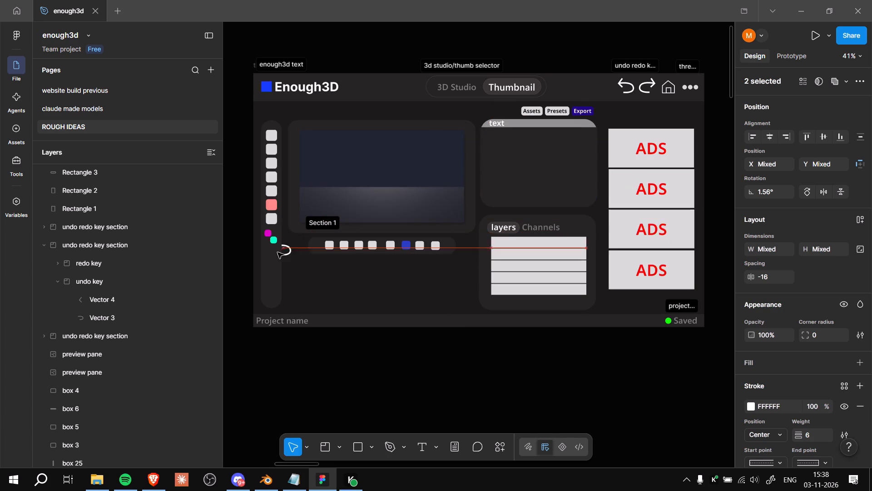
drag(277, 252, 274, 260)
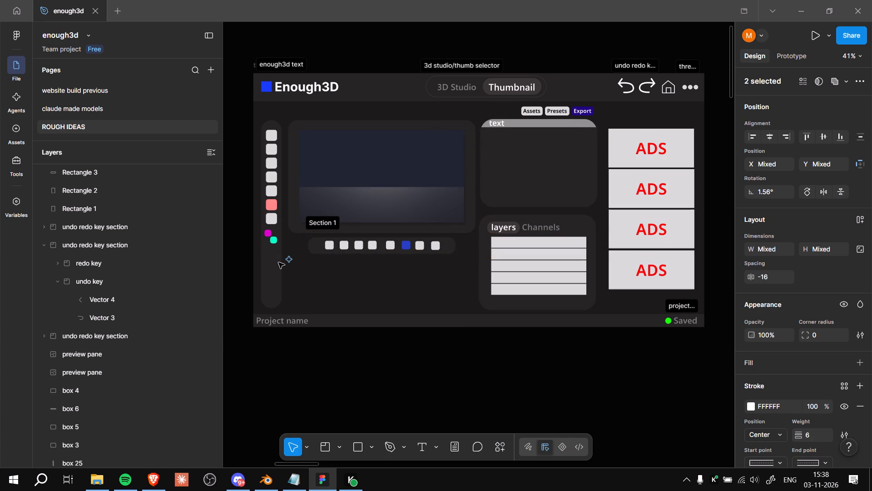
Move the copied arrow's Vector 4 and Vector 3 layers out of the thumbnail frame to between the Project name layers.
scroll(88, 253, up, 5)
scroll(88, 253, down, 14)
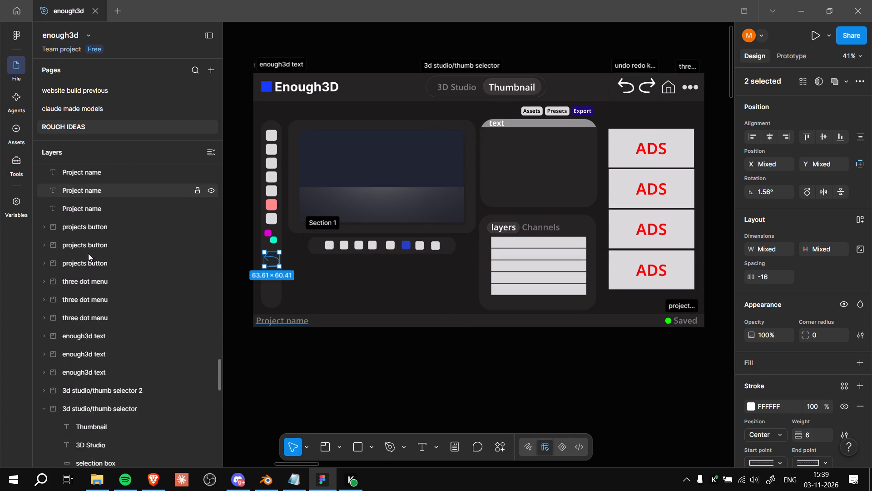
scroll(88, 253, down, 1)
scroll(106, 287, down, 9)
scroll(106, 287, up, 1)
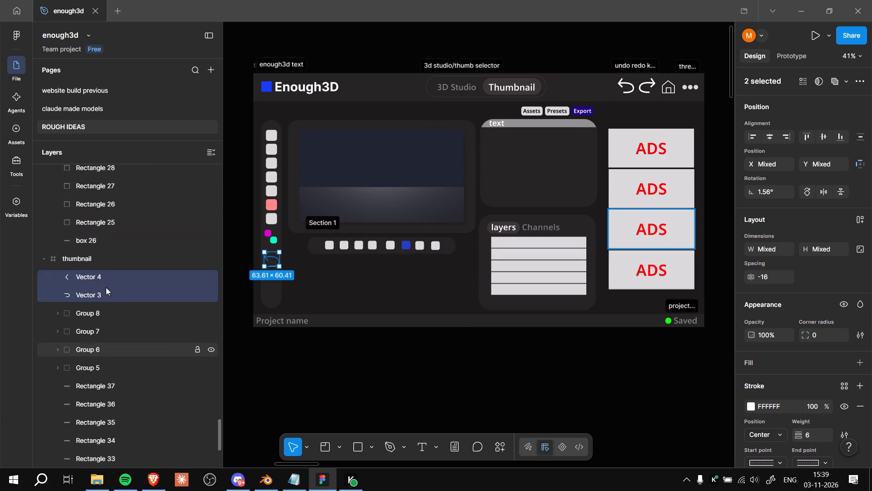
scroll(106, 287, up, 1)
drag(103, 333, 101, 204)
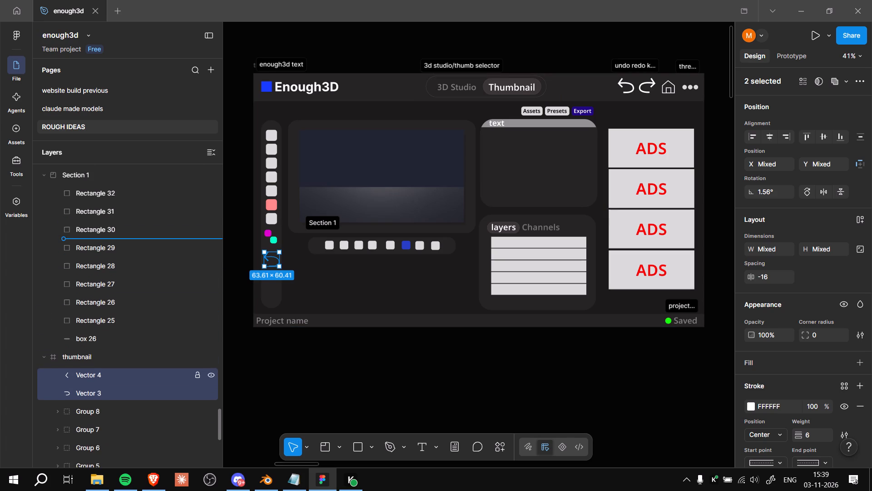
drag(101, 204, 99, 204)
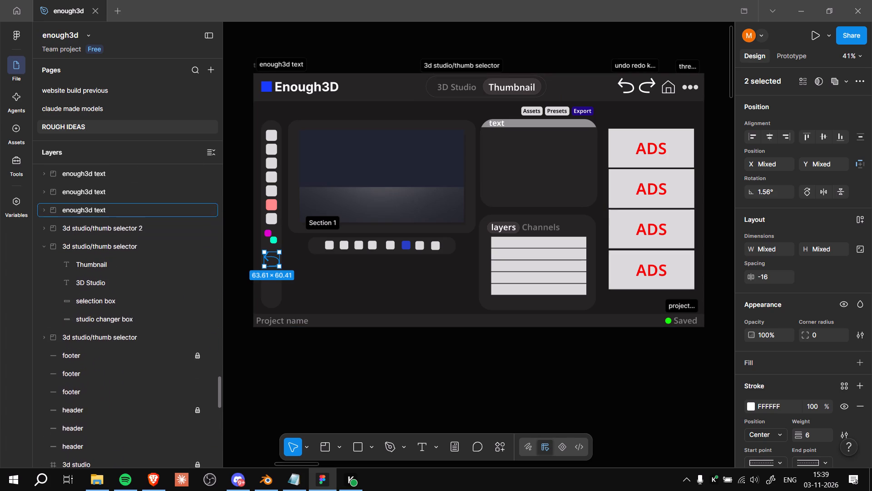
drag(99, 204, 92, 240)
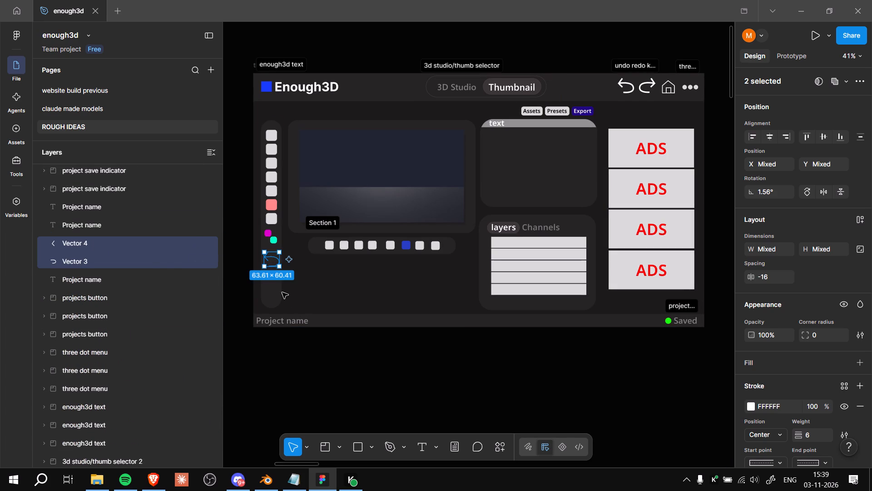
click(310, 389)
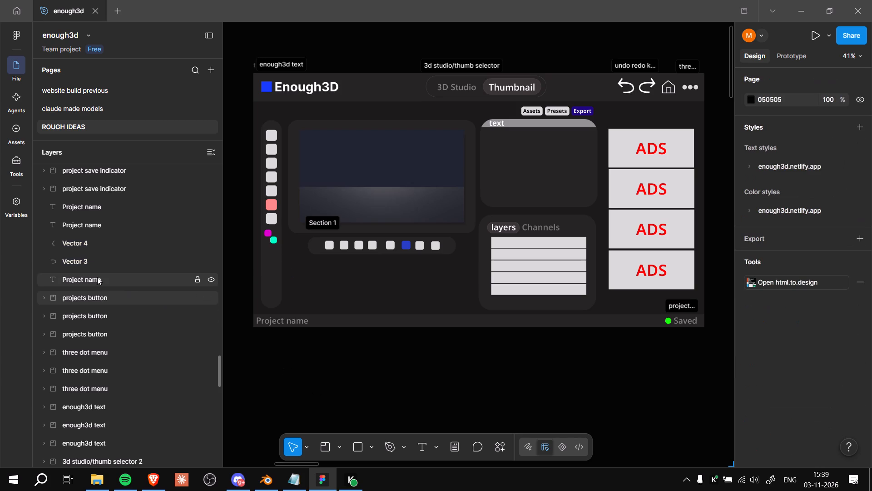
Raise the copied arrow's Vector 4 and Vector 3 layers to between Rectangle 58 and Rectangle 57 in the layer order.
key(ctrl+z)
scroll(107, 254, up, 1)
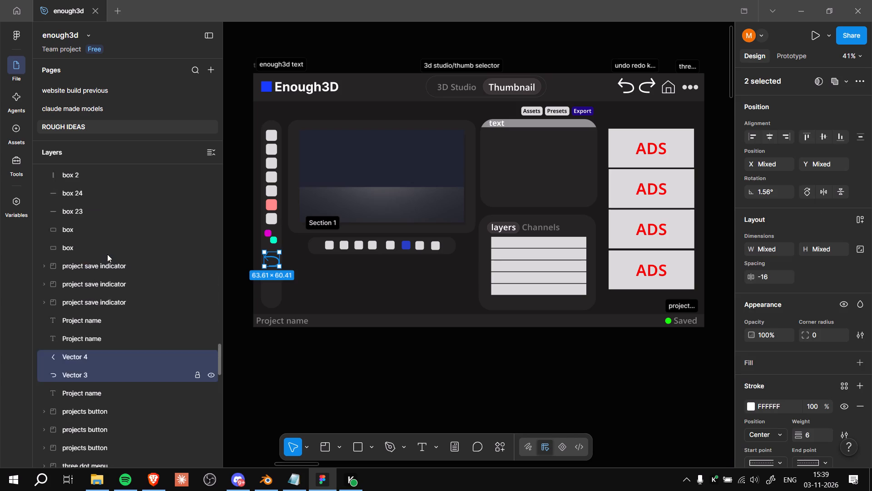
scroll(107, 254, up, 3)
scroll(109, 293, down, 2)
drag(97, 354, 98, 260)
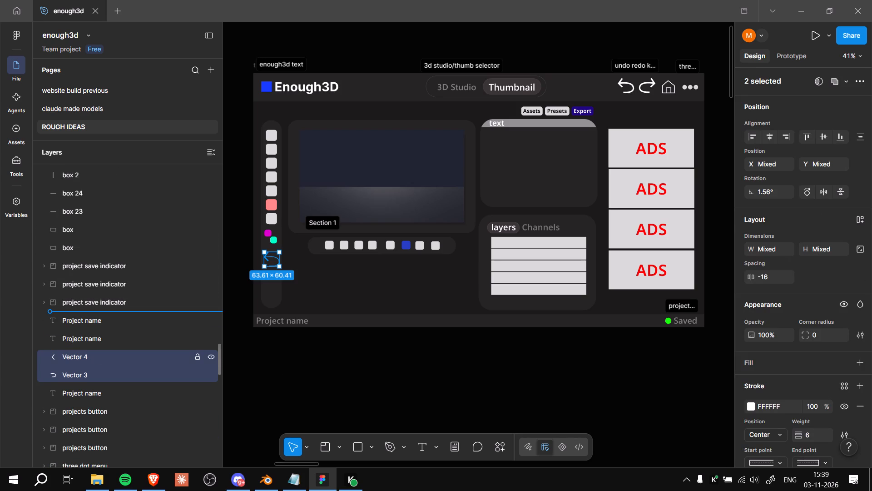
drag(98, 260, 92, 174)
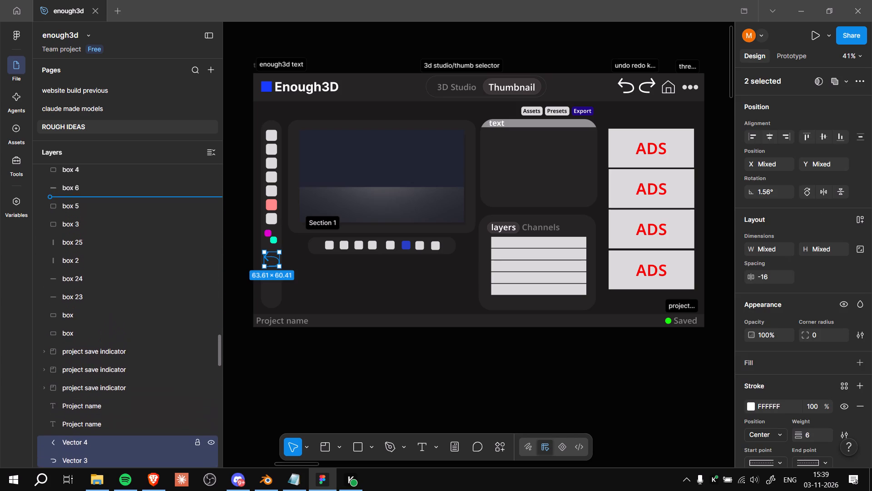
drag(92, 174, 92, 174)
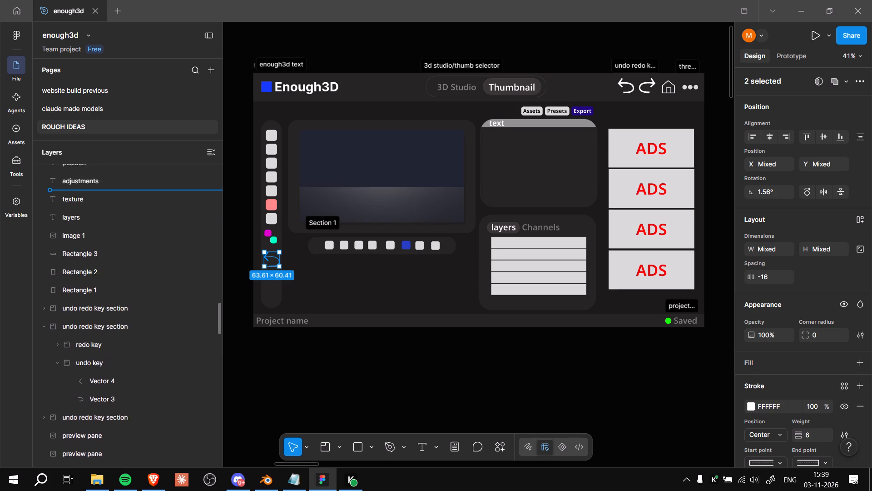
drag(92, 174, 92, 175)
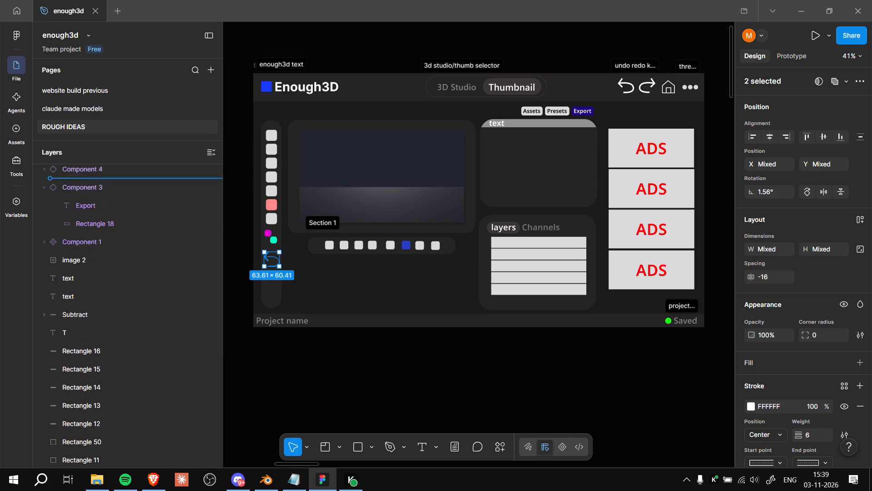
drag(92, 175, 91, 197)
click(305, 371)
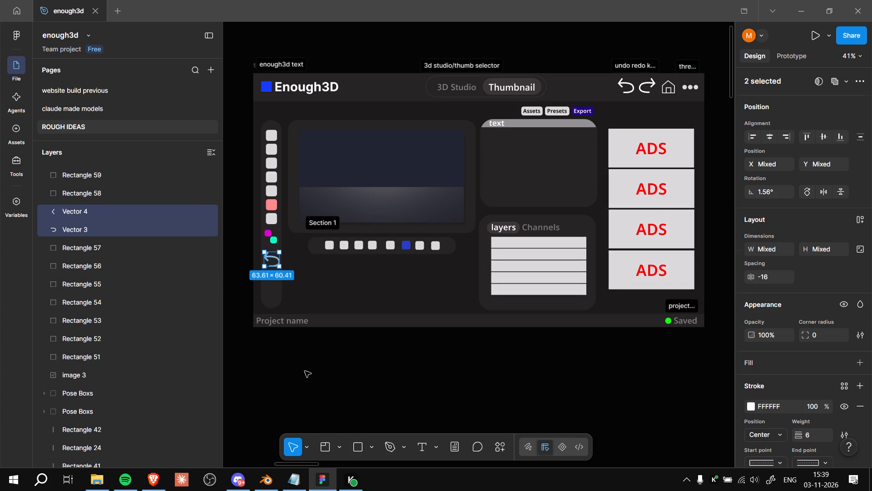
Consult Photopea's toolbar in the browser as reference for the arrow icon by the colour swatches, and return to the Figma mock-up.
scroll(268, 293, up, 1)
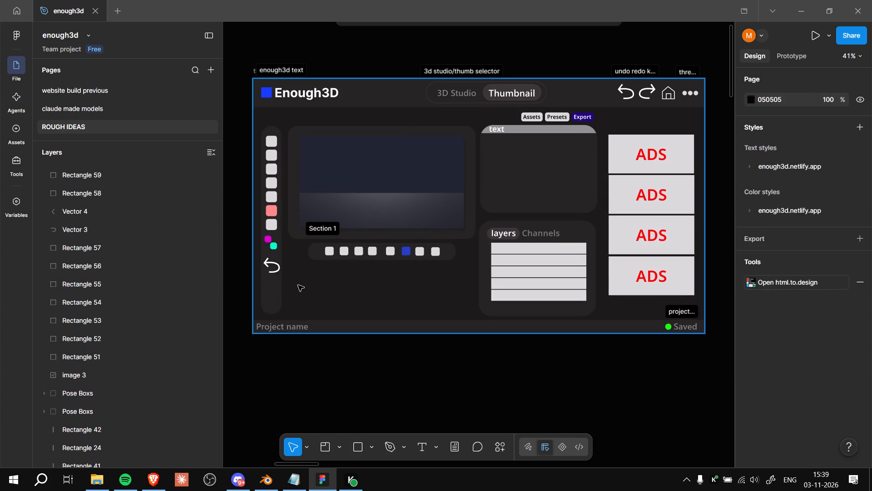
ctrl+scroll(298, 285, up, 7)
ctrl+middle_drag(302, 271, 380, 296)
ctrl+scroll(379, 306, up, 5)
ctrl+middle_drag(381, 308, 446, 331)
click(353, 295)
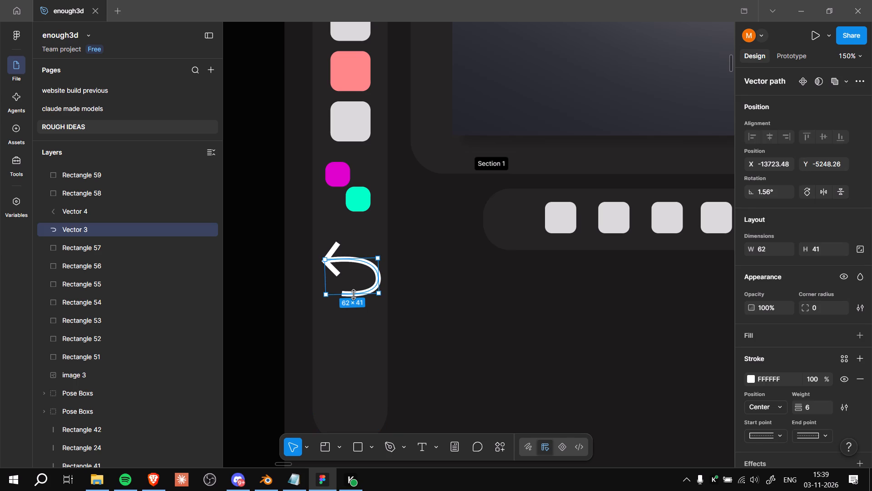
click(147, 481)
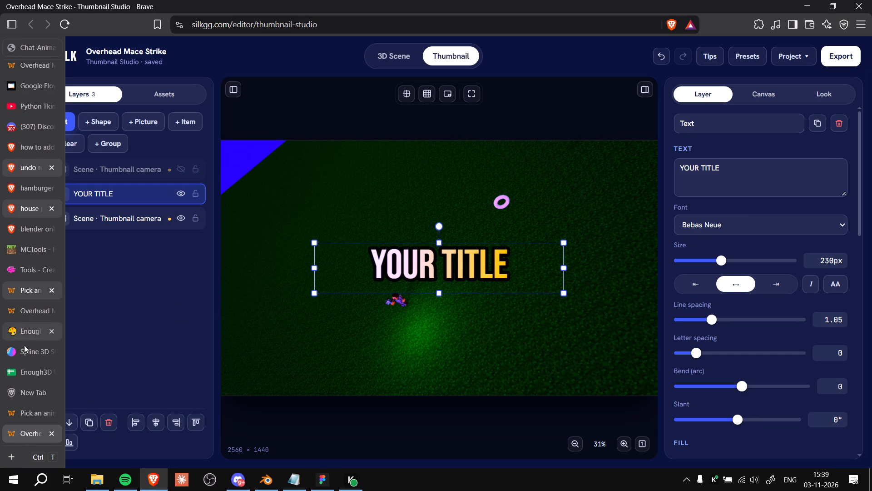
scroll(39, 96, up, 9)
click(22, 77)
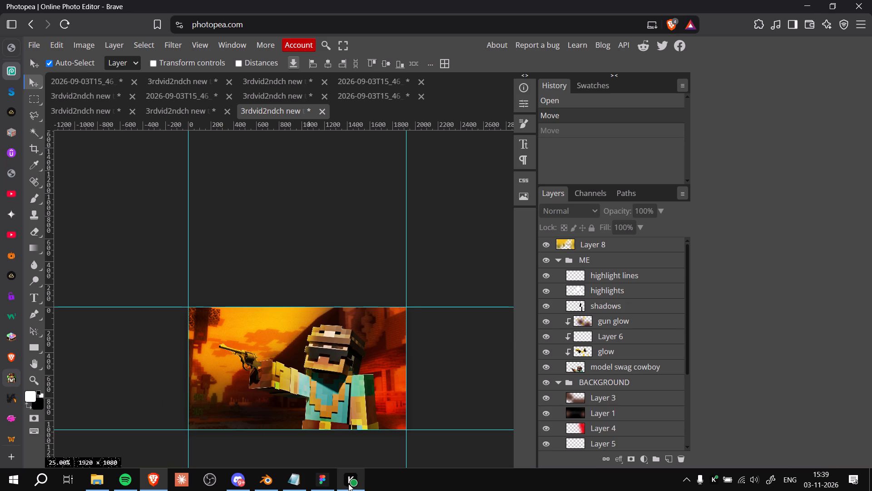
click(326, 477)
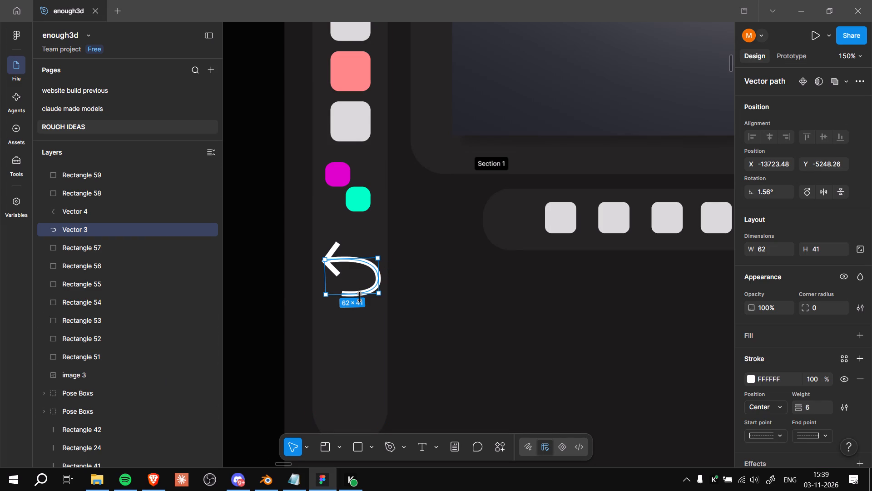
Rotate both paths of the tool strip's copied arrow together to about -173.5°, so the arrowhead points right.
shift+click(336, 254)
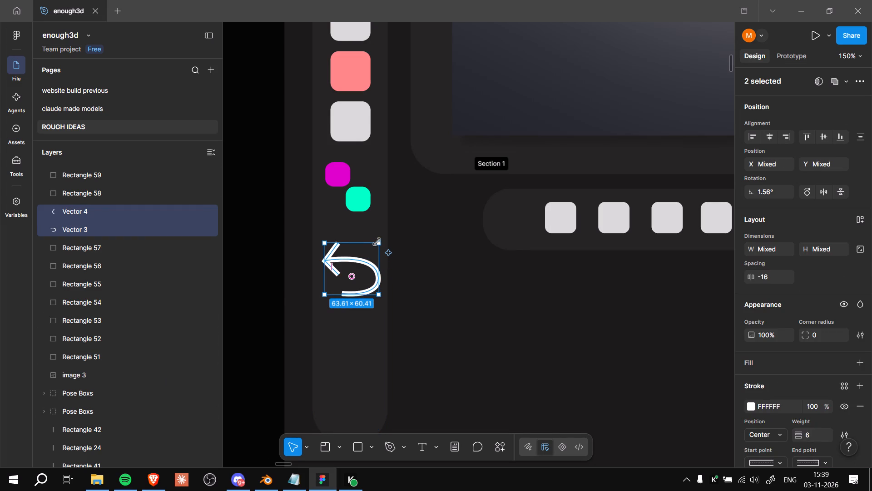
drag(381, 235, 293, 269)
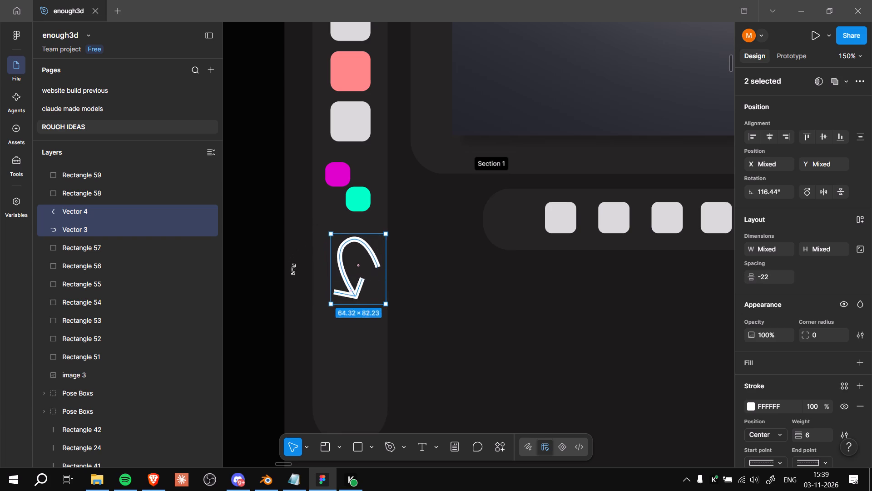
drag(293, 269, 326, 304)
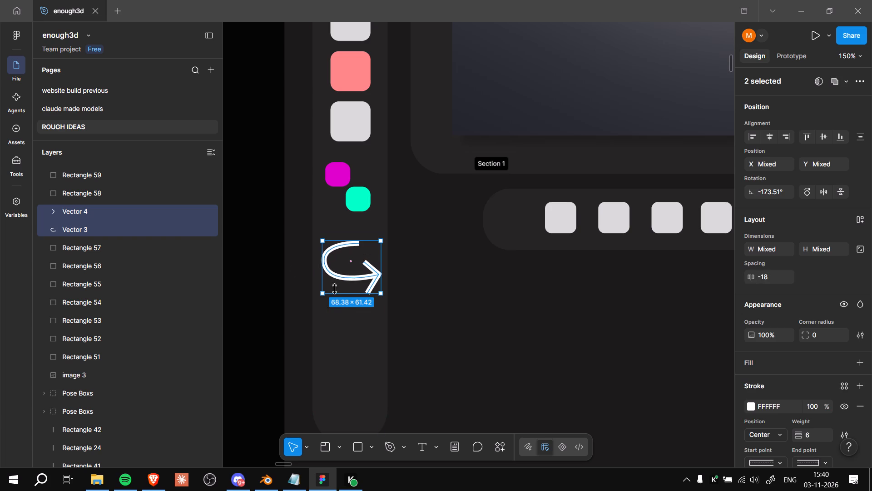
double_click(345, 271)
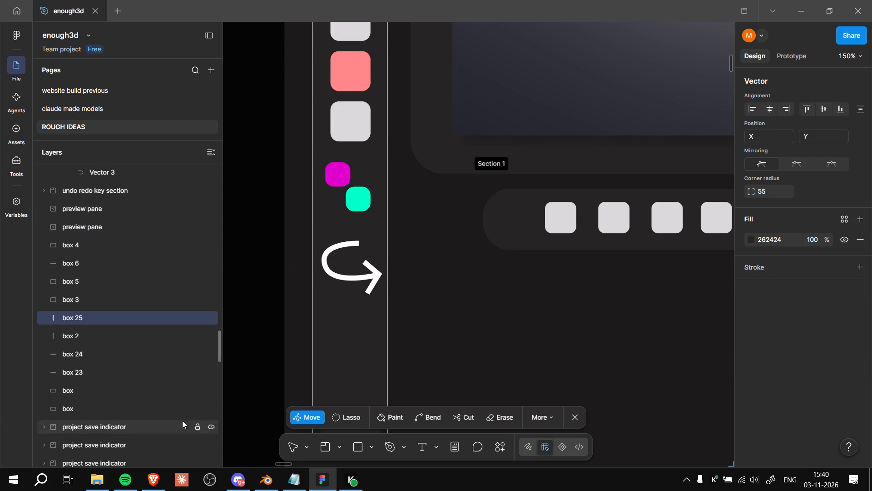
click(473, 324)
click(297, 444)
Edit the points of the arrow's curved Vector 3 path, pulling its free end and middle point into a shorter curve.
click(345, 281)
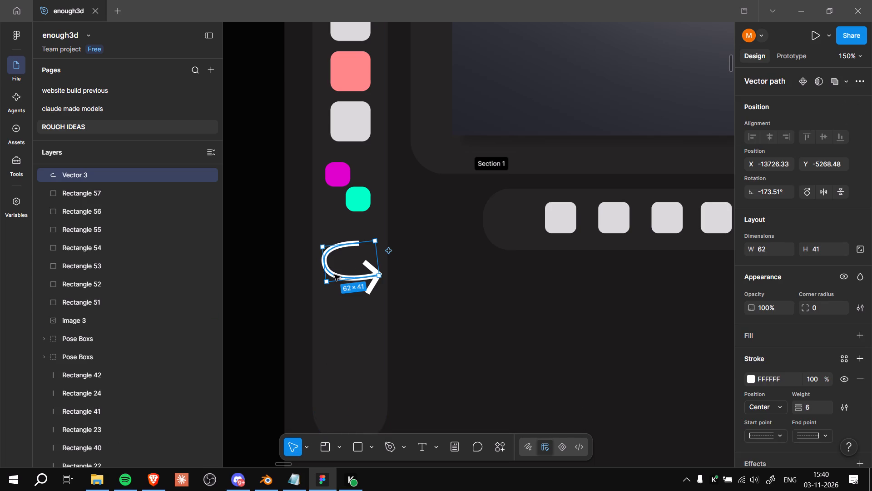
double_click(334, 275)
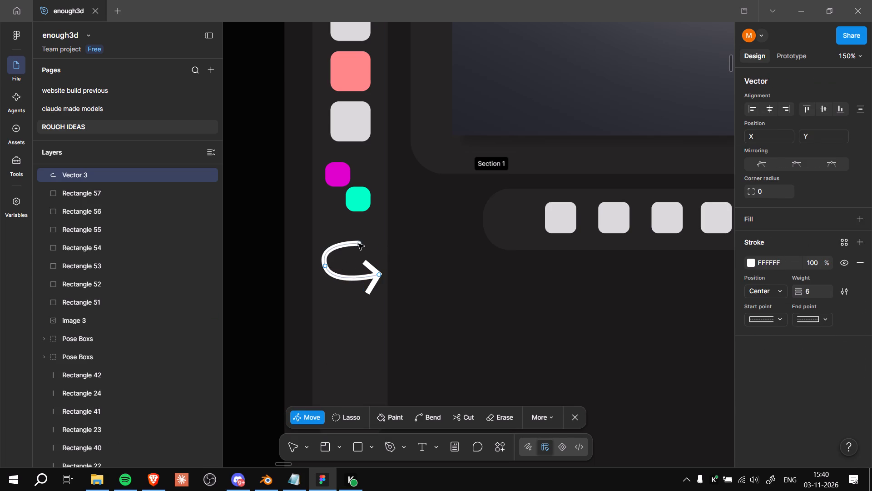
drag(358, 243, 322, 237)
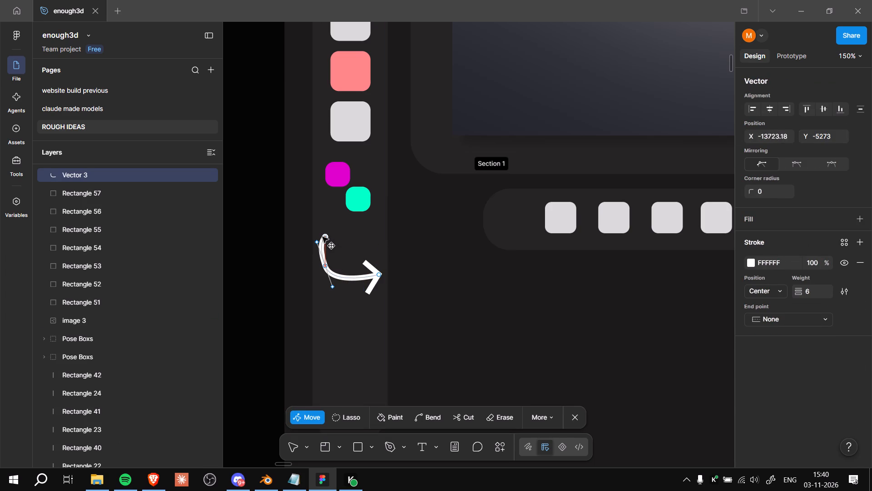
drag(322, 237, 321, 247)
drag(321, 247, 327, 241)
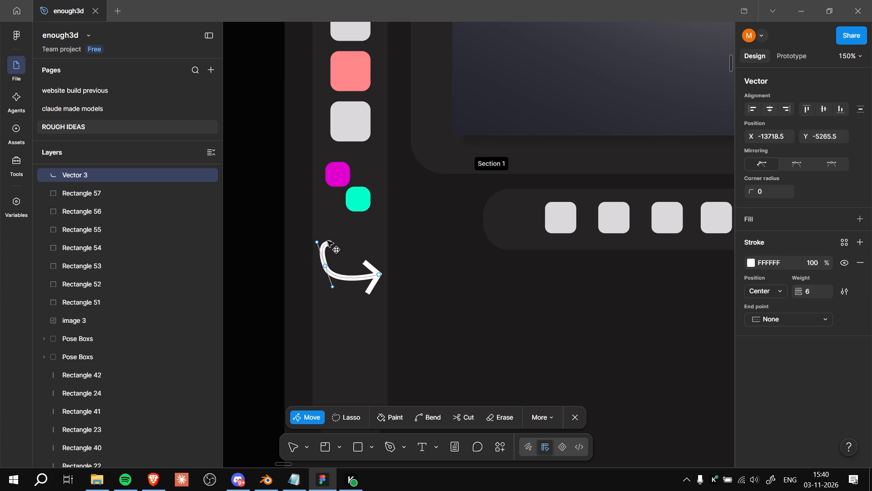
drag(327, 241, 328, 233)
drag(326, 266, 329, 268)
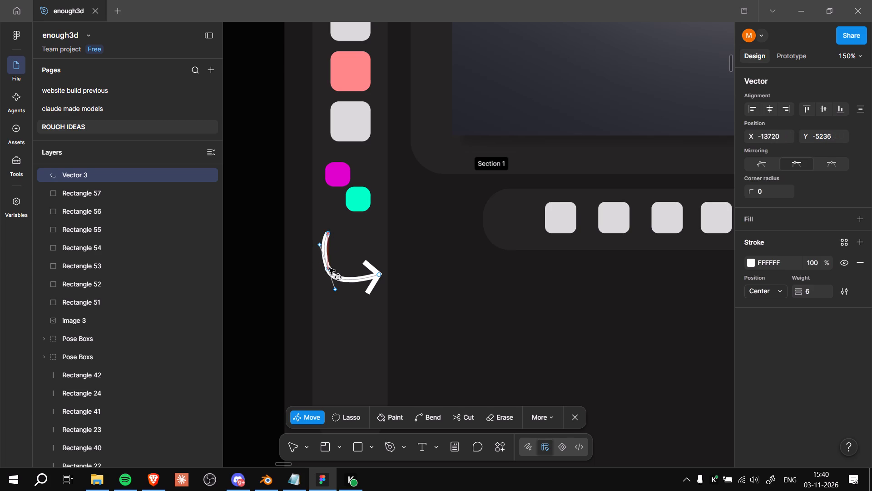
drag(329, 268, 337, 268)
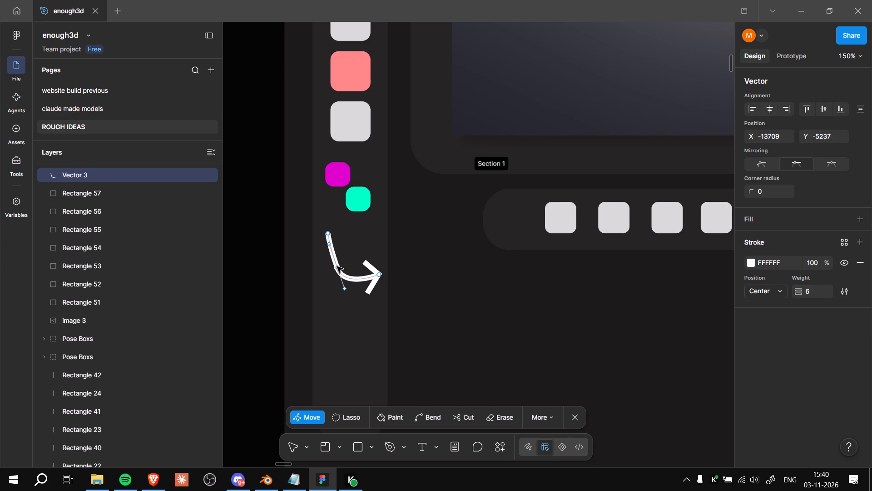
drag(327, 237, 342, 232)
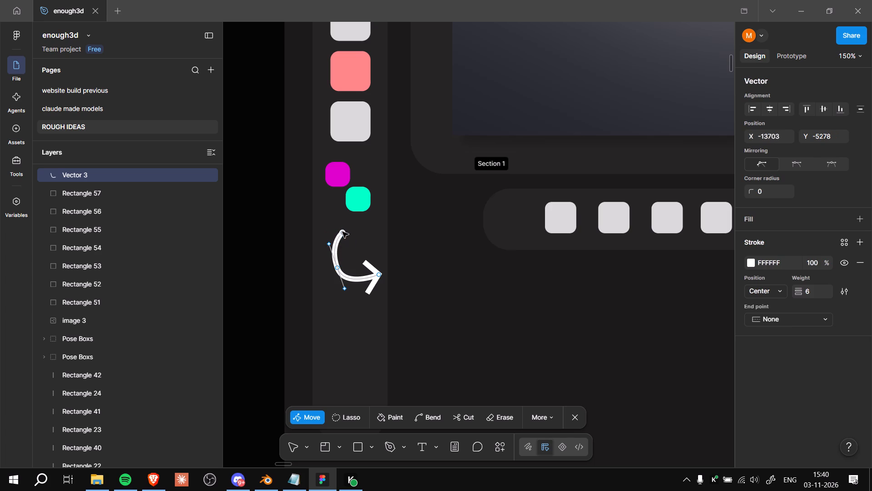
Use Bend on Vector 3's middle point to turn the curve into a sharp corner with straight segments.
click(335, 264)
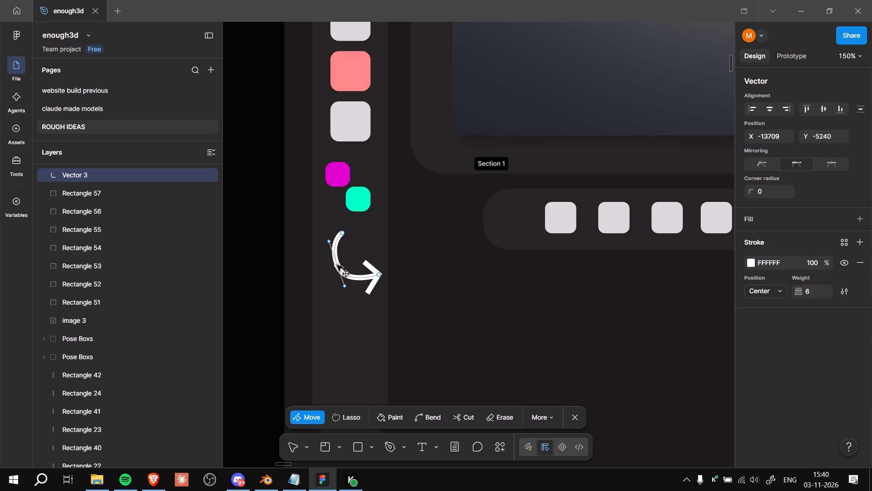
click(428, 419)
drag(336, 263, 341, 266)
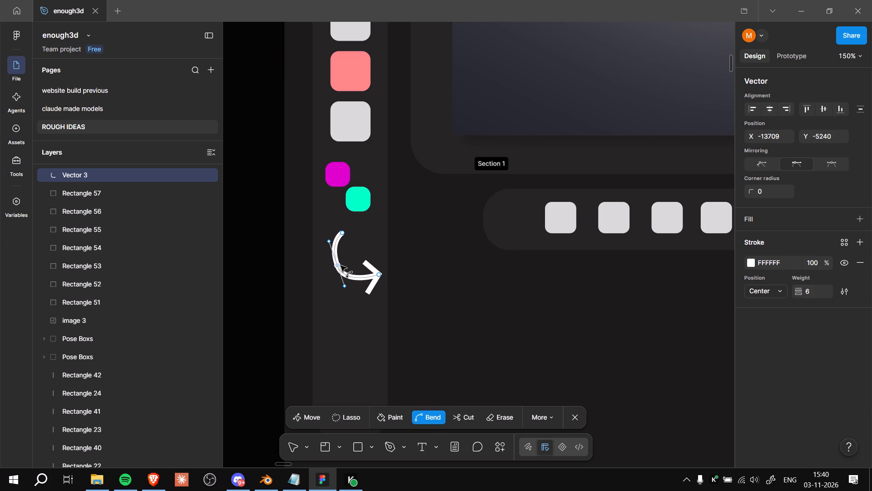
drag(341, 266, 336, 271)
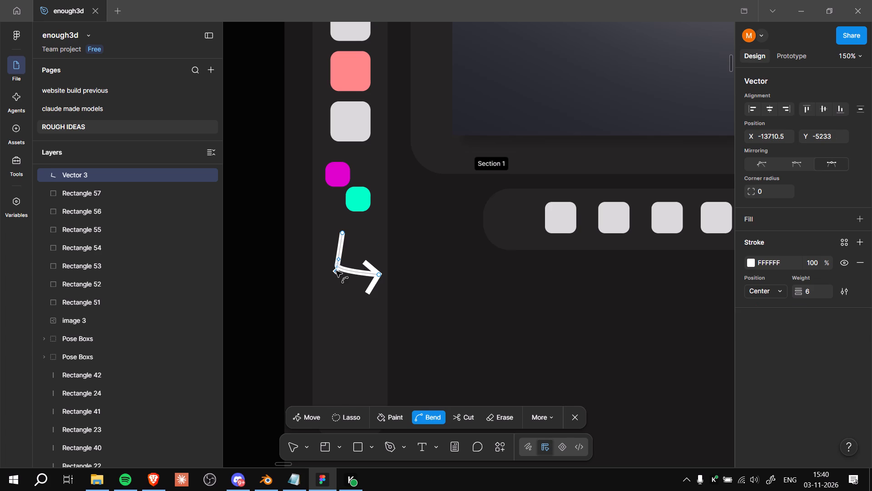
drag(336, 271, 337, 270)
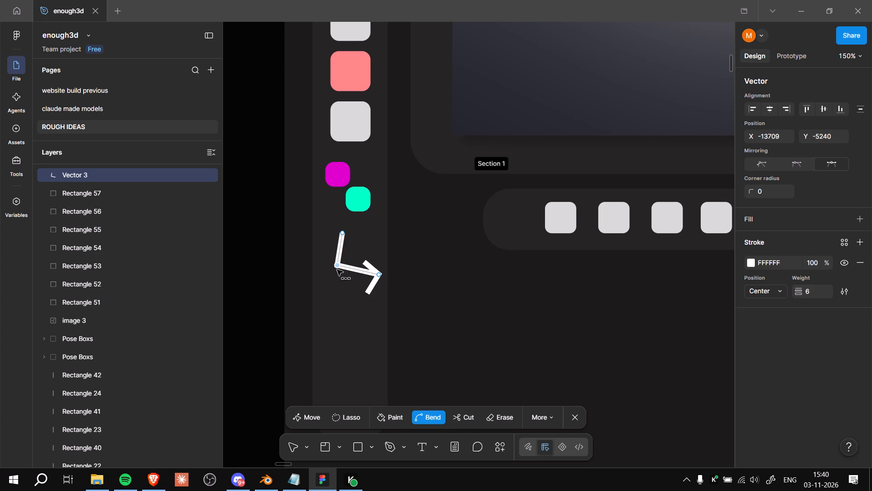
Move Vector 3's corner and free end points into a right-angled L with level and upright segments, and leave path editing.
click(310, 417)
drag(338, 265, 336, 276)
drag(343, 234, 339, 248)
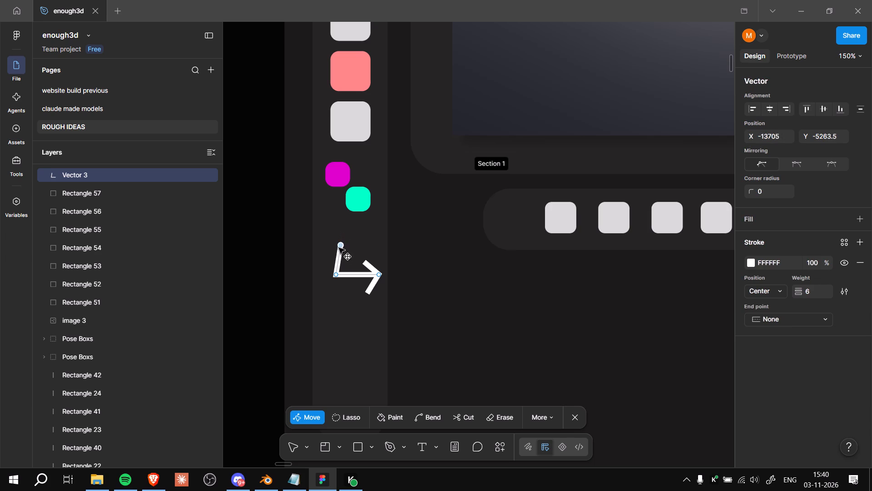
drag(339, 248, 337, 249)
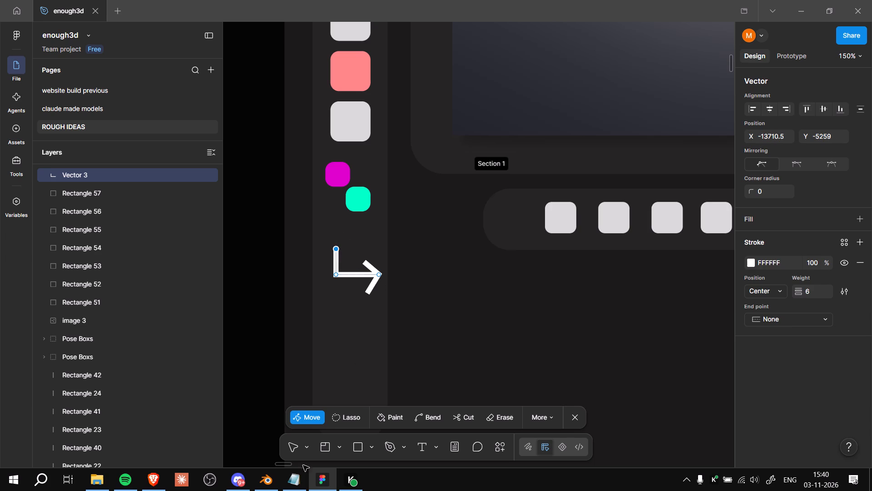
click(291, 446)
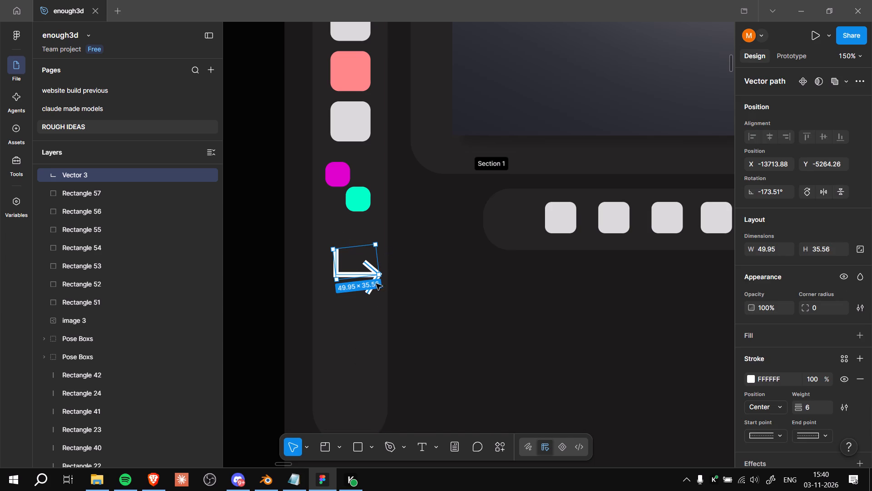
Straighten the Vector 4 arrowhead to about -179.5° rotation and shrink it to about 15.9 × 31.9.
click(363, 336)
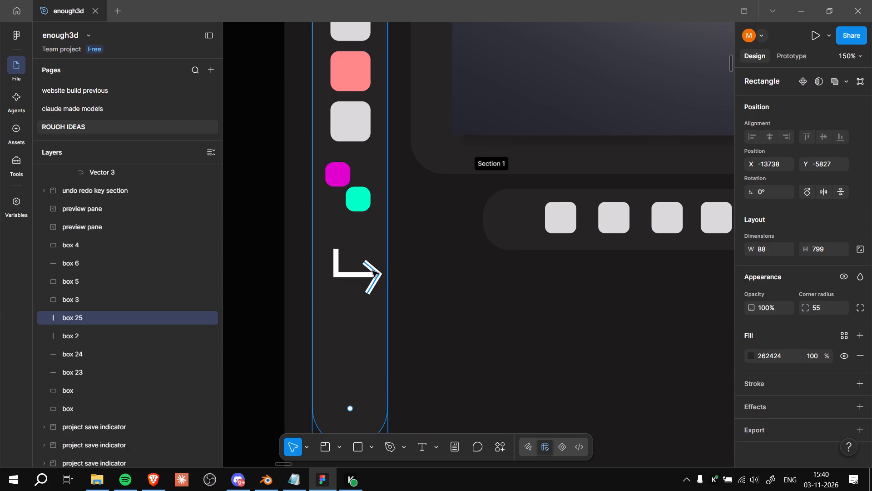
click(376, 274)
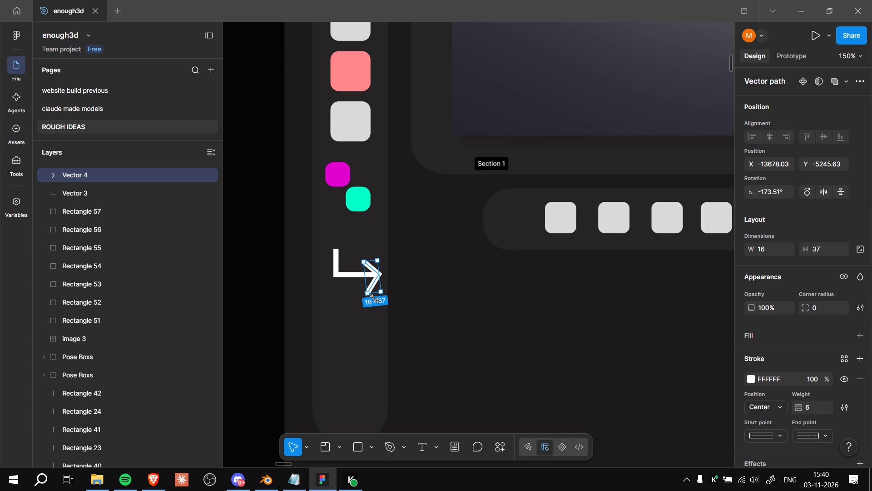
click(387, 293)
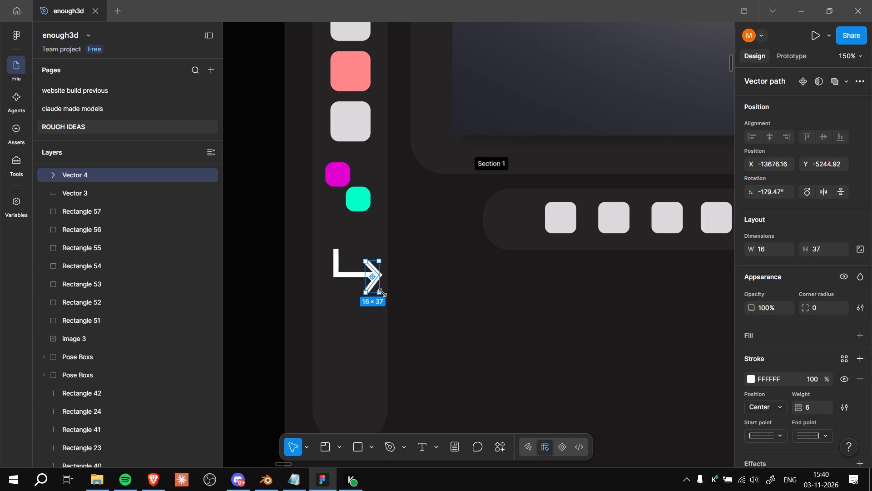
click(380, 291)
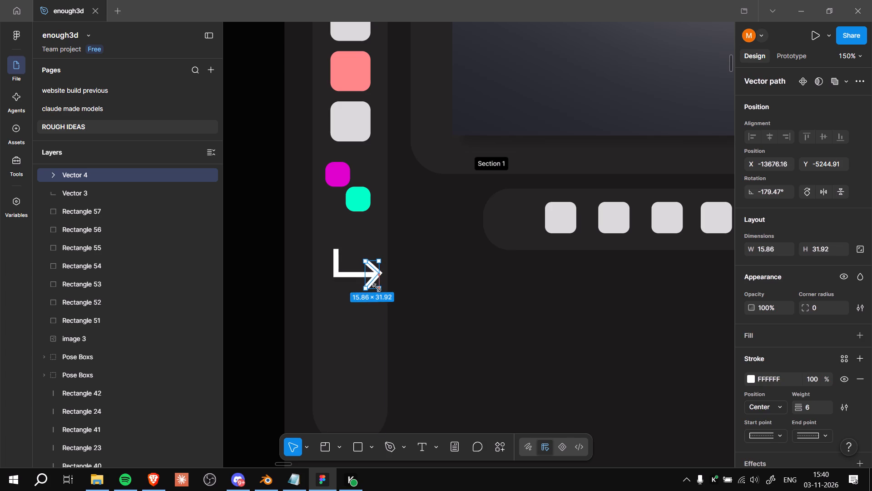
Duplicate the Vector 4 arrowhead, rotate the copy to about -92° so it points up, and place it atop Vector 3's upright segment.
ctrl+scroll(391, 289, up, 9)
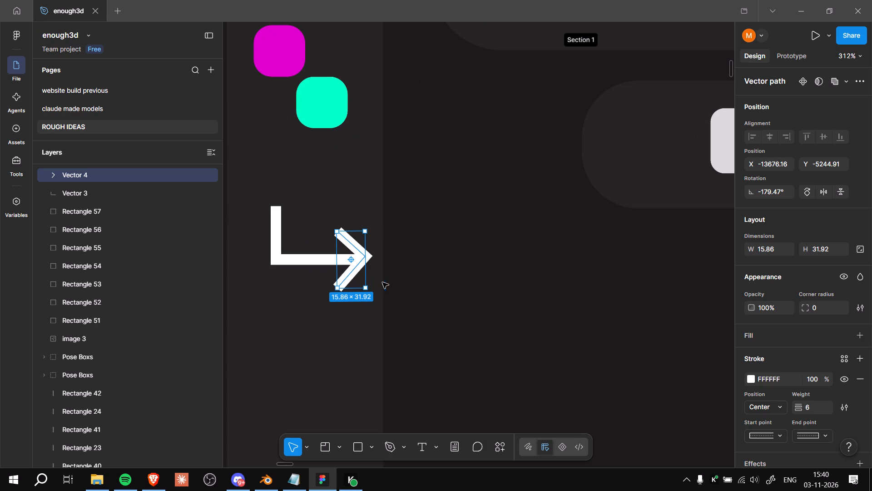
alt+drag(357, 272, 350, 260)
alt+drag(350, 260, 282, 190)
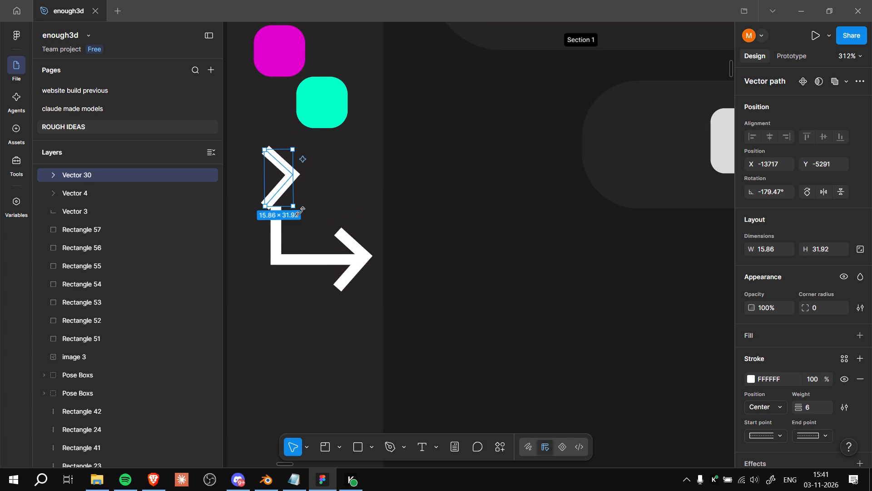
drag(298, 210, 327, 164)
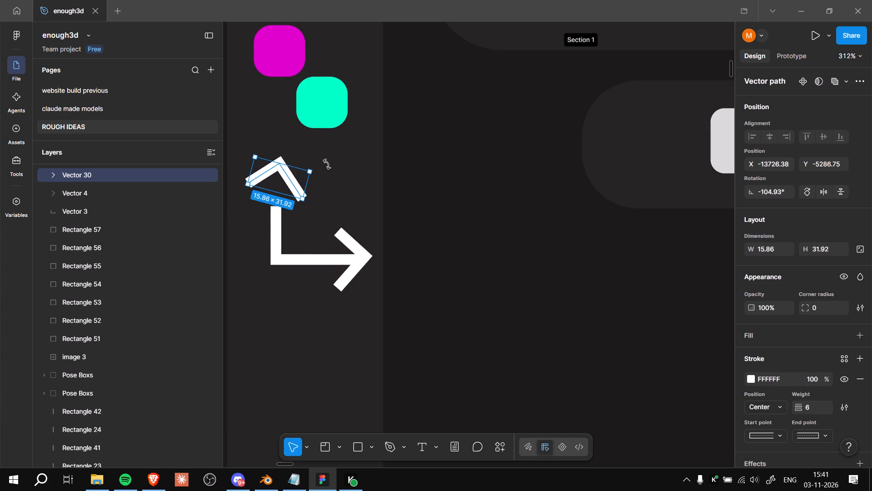
drag(327, 164, 326, 152)
drag(279, 174, 285, 190)
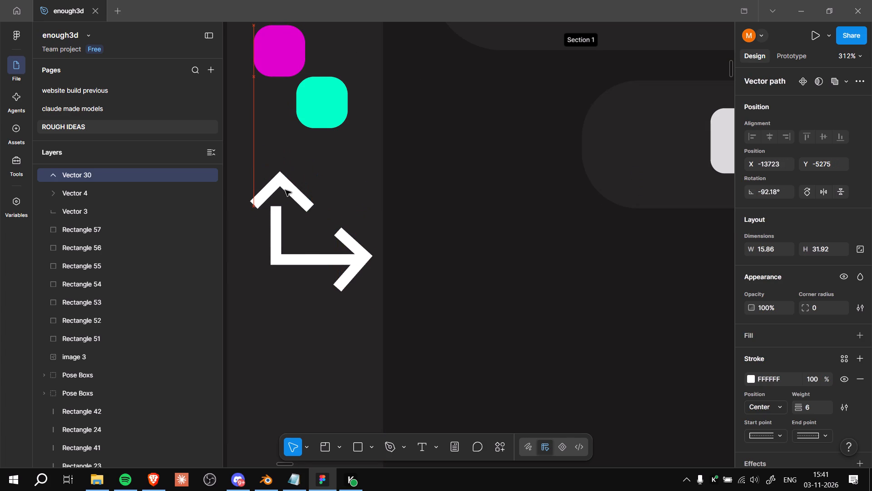
drag(285, 190, 277, 207)
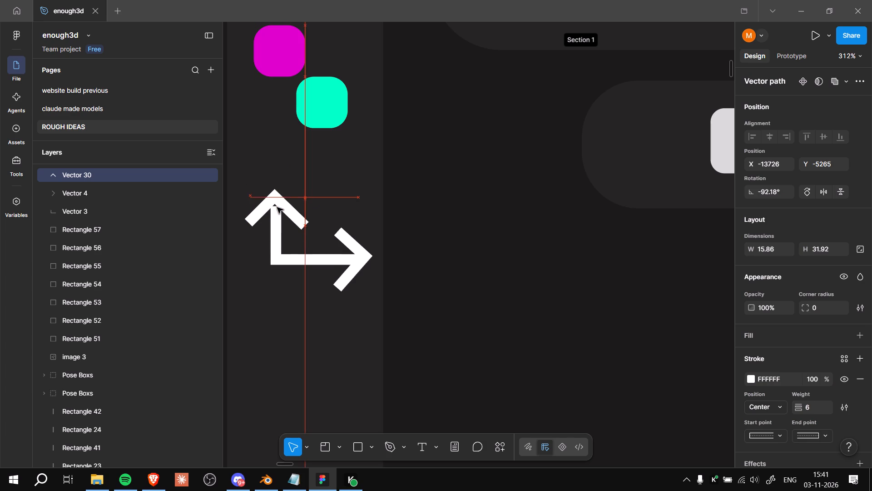
drag(277, 207, 277, 209)
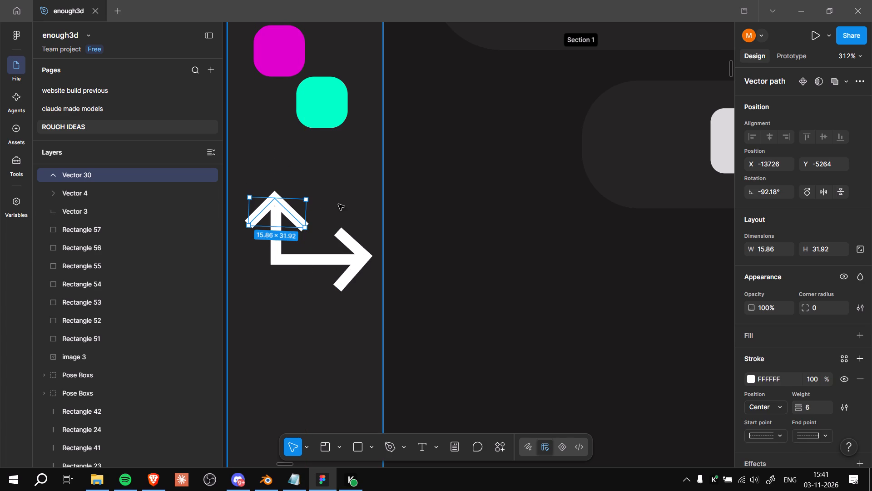
Shorten Vector 3 to about 26 wide, level its free end point with the corner, and leave path editing.
click(345, 260)
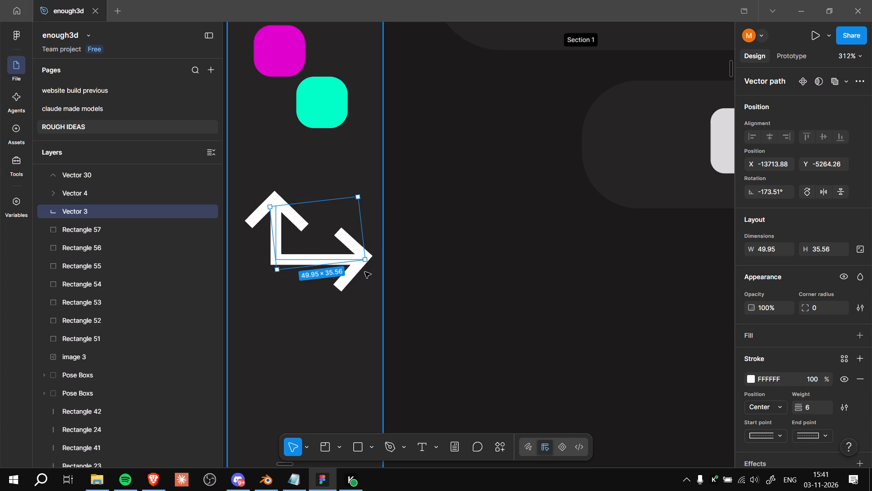
drag(366, 247, 347, 247)
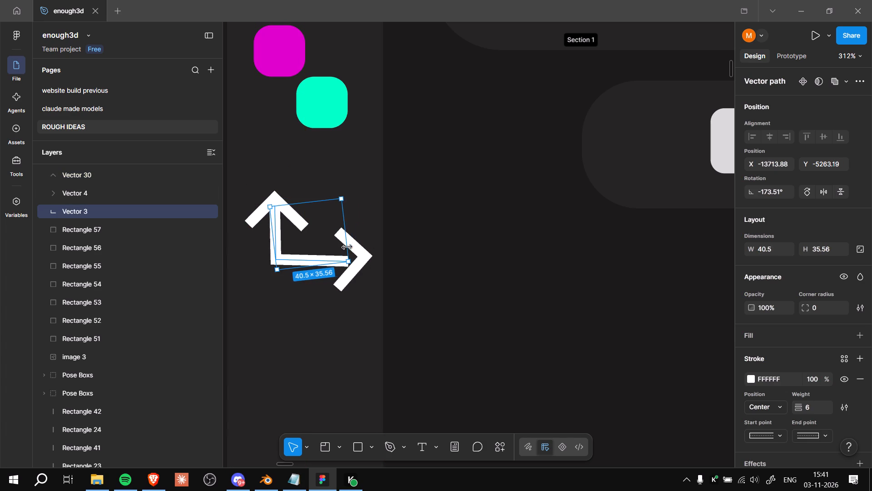
drag(347, 247, 320, 240)
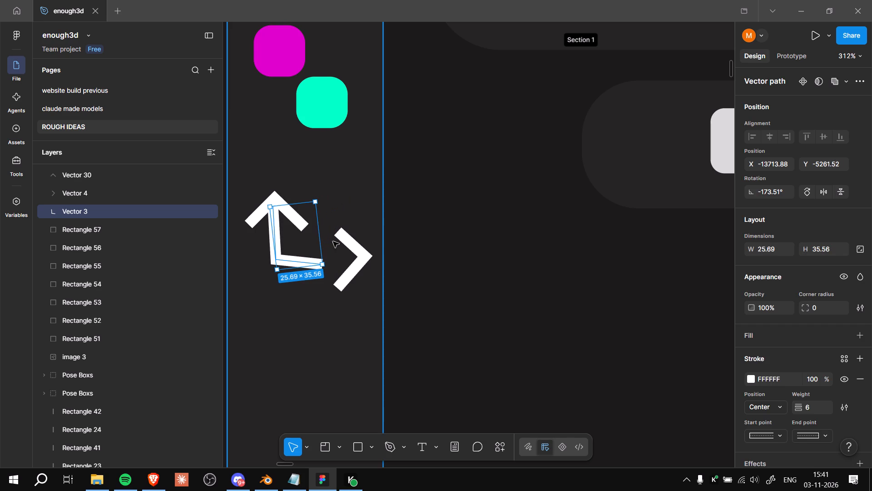
double_click(296, 263)
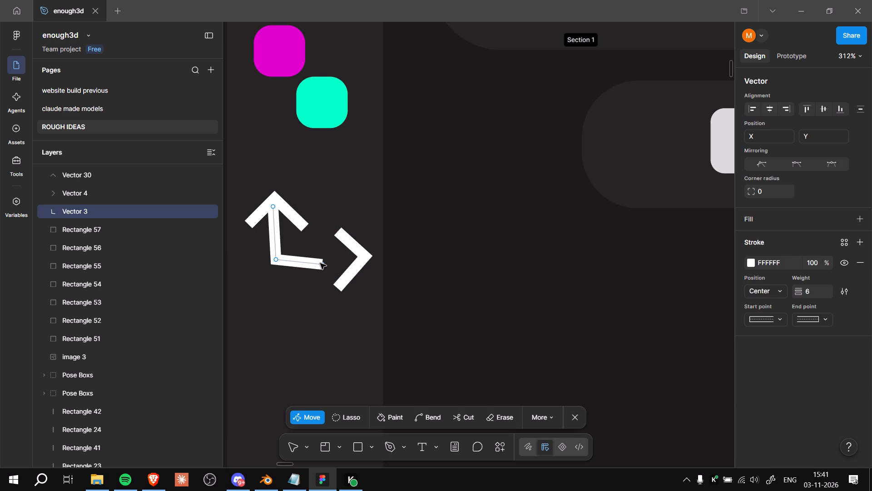
drag(323, 263, 323, 259)
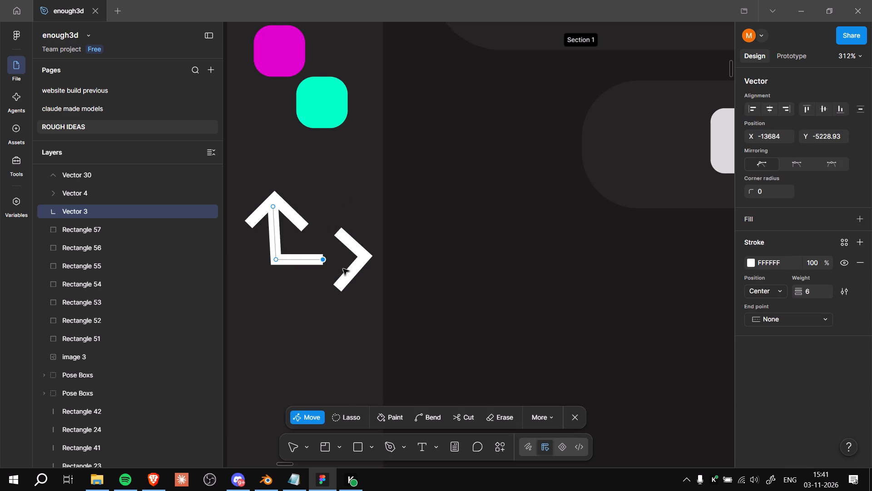
click(367, 256)
click(291, 450)
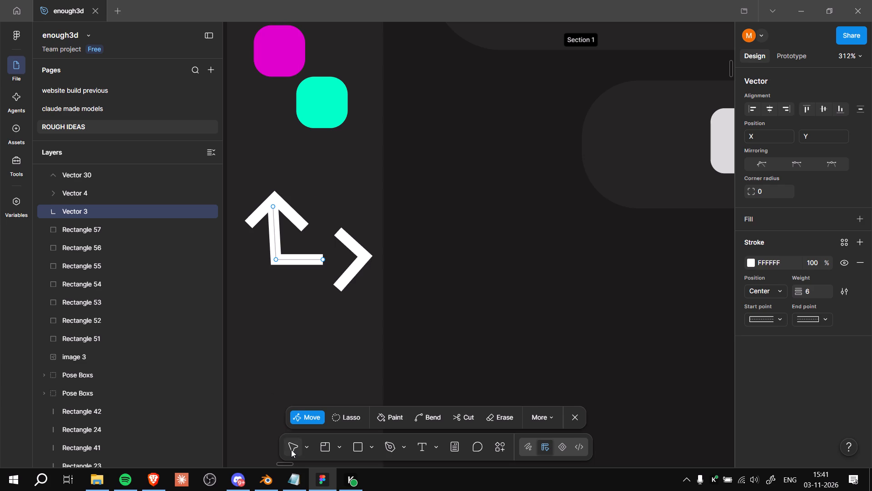
Shrink the Vector 4 arrowhead to about 10 × 20 and fit it onto the free end of Vector 3's level segment.
drag(361, 257, 332, 254)
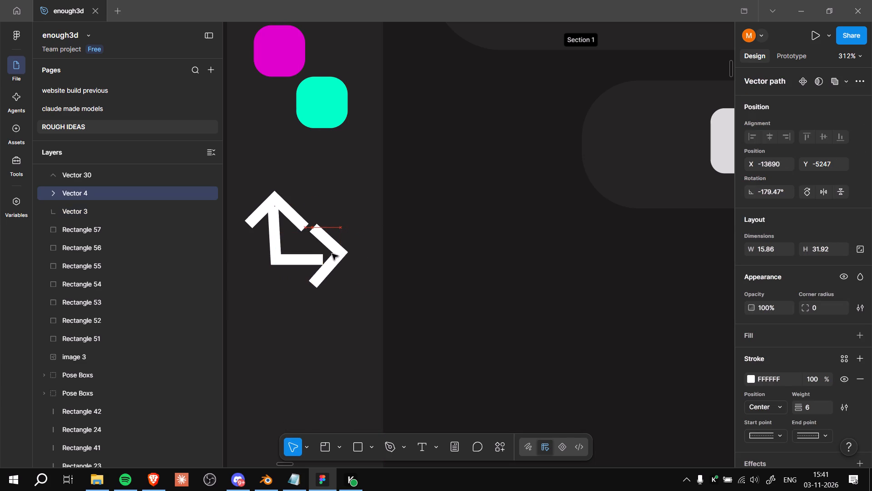
drag(332, 254, 326, 258)
click(326, 258)
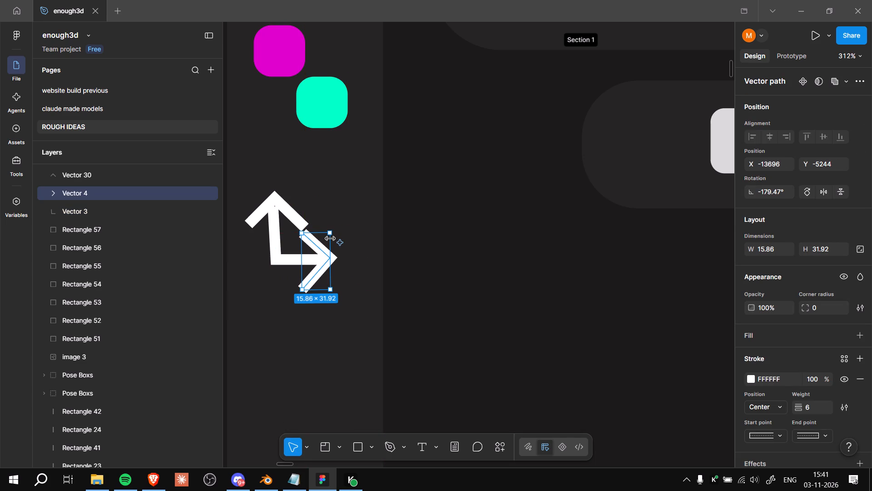
drag(332, 233, 318, 248)
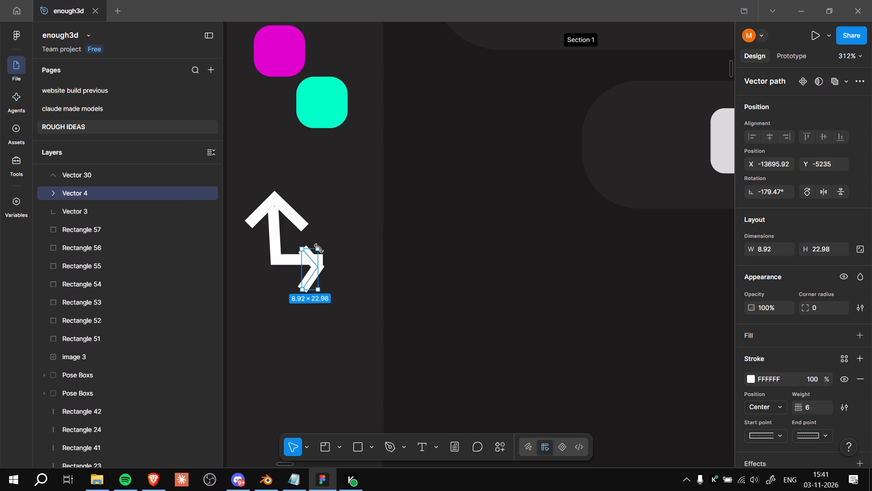
key(ctrl+z)
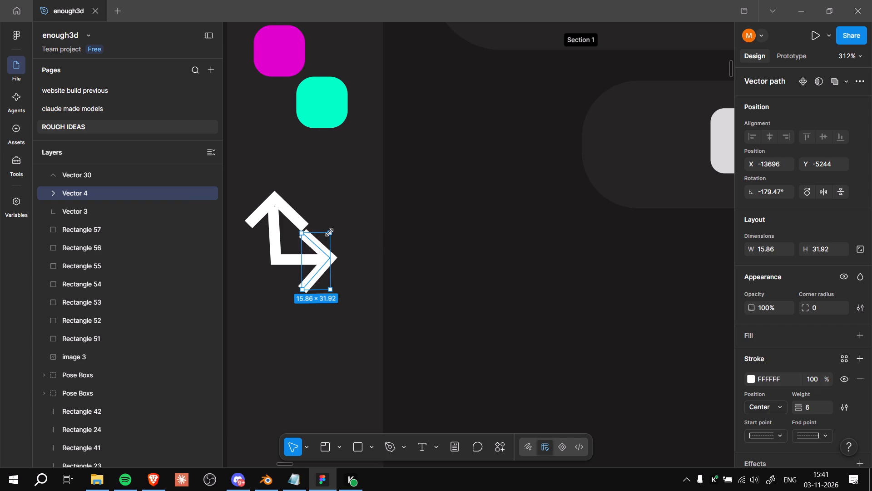
shift+drag(330, 232, 307, 254)
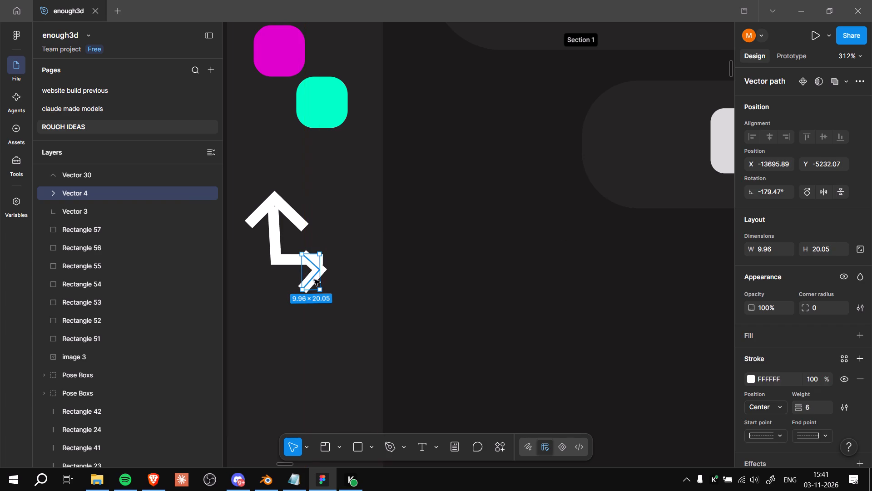
drag(317, 270, 322, 261)
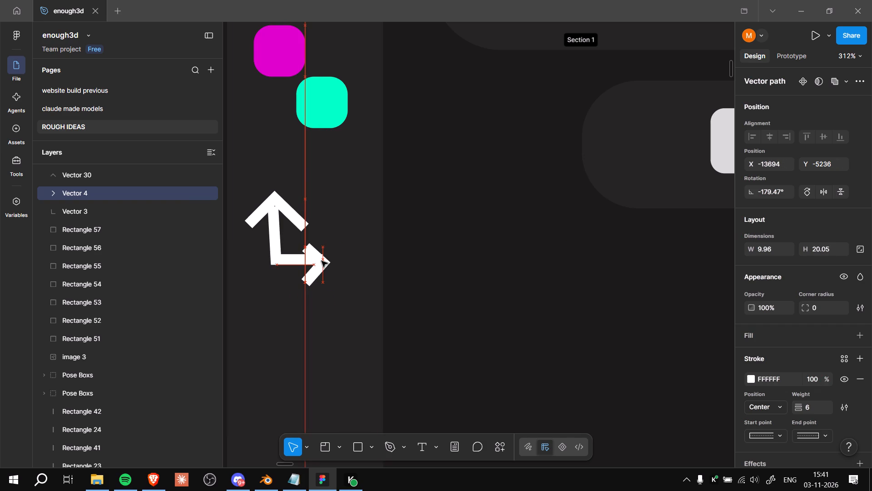
drag(322, 261, 322, 259)
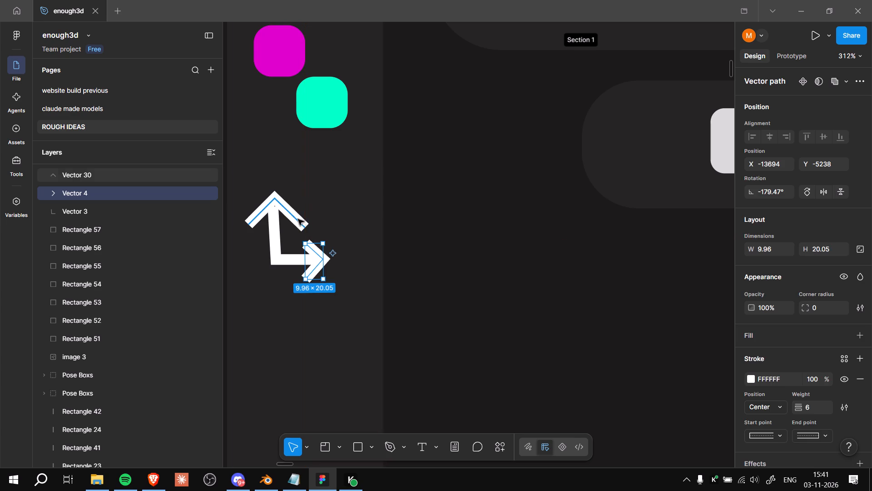
Shrink the upward arrowhead to about 9.2 × 20.7 and place it on top of Vector 3's upright segment.
click(291, 211)
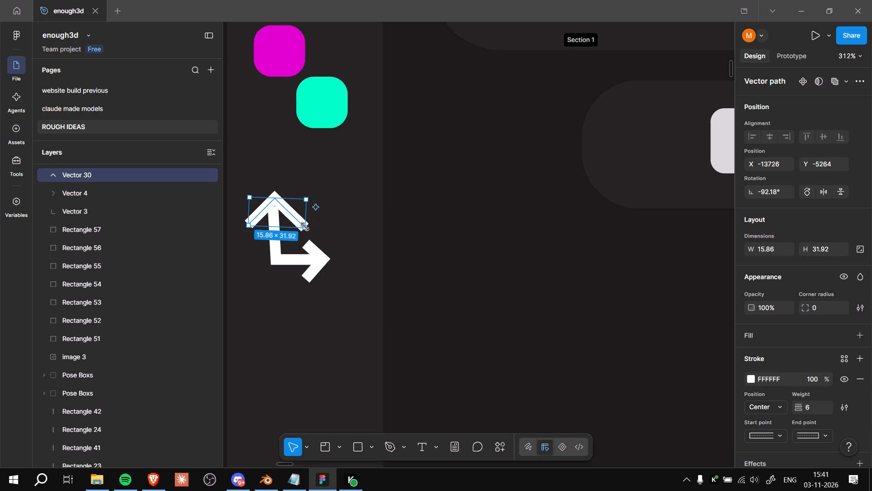
drag(304, 227, 297, 220)
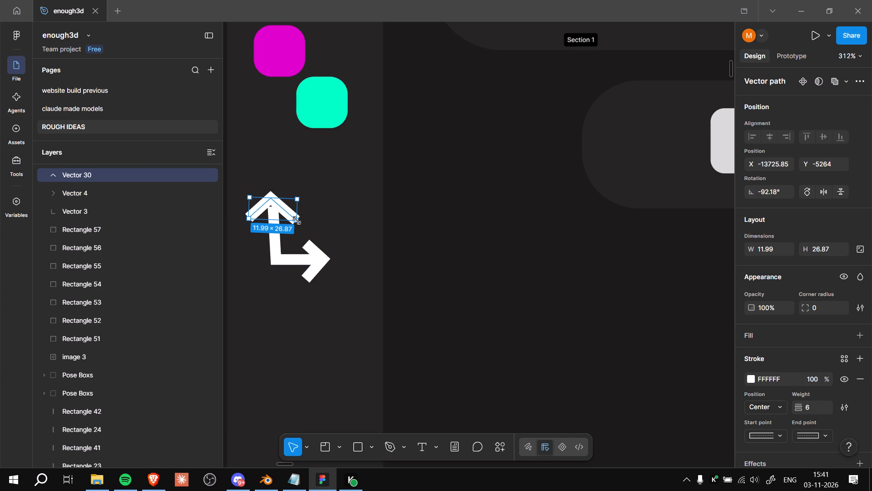
shift+drag(297, 200, 278, 209)
drag(269, 213, 277, 204)
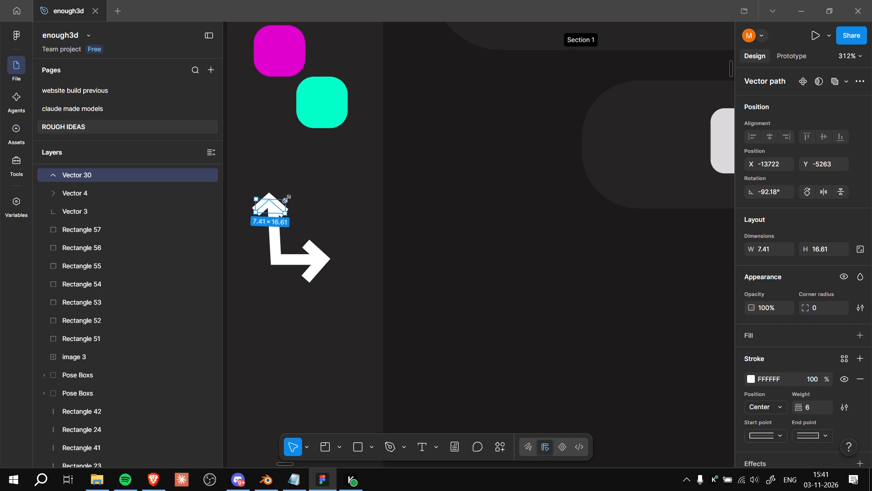
shift+drag(287, 199, 292, 197)
drag(282, 203, 277, 209)
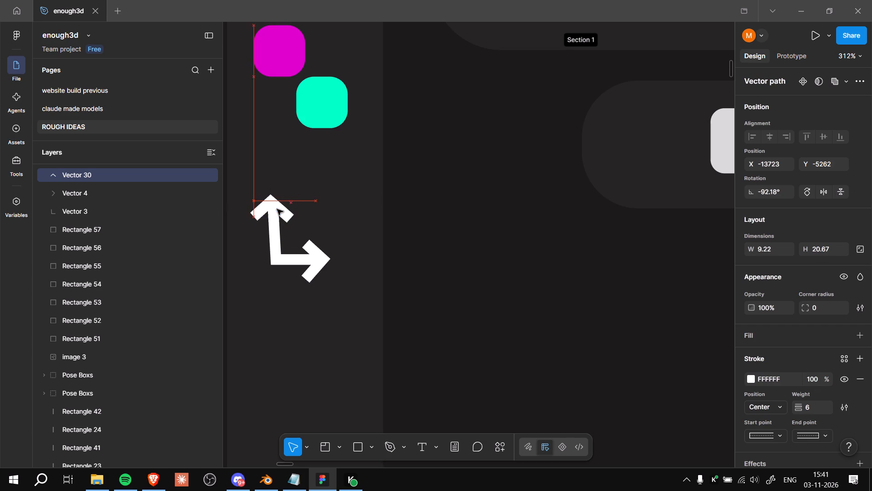
drag(277, 209, 280, 210)
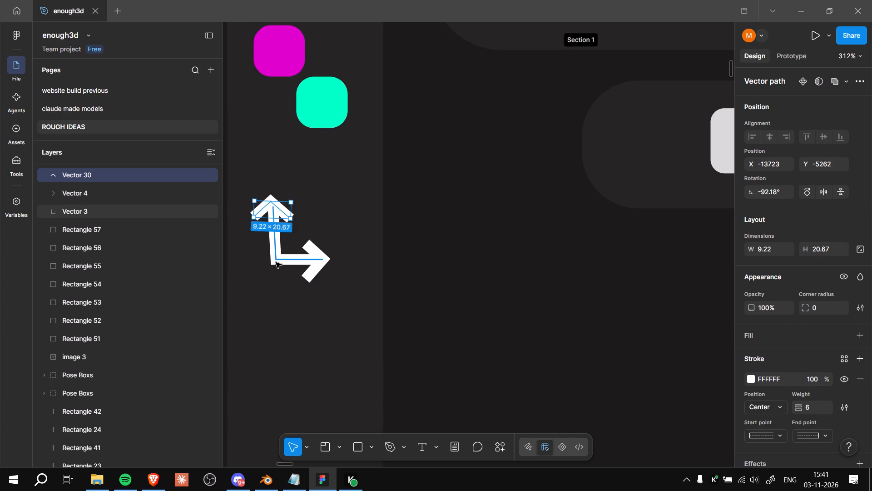
Move Vector 3's corner point directly below its top point so the segment stands upright, and leave path editing.
click(276, 262)
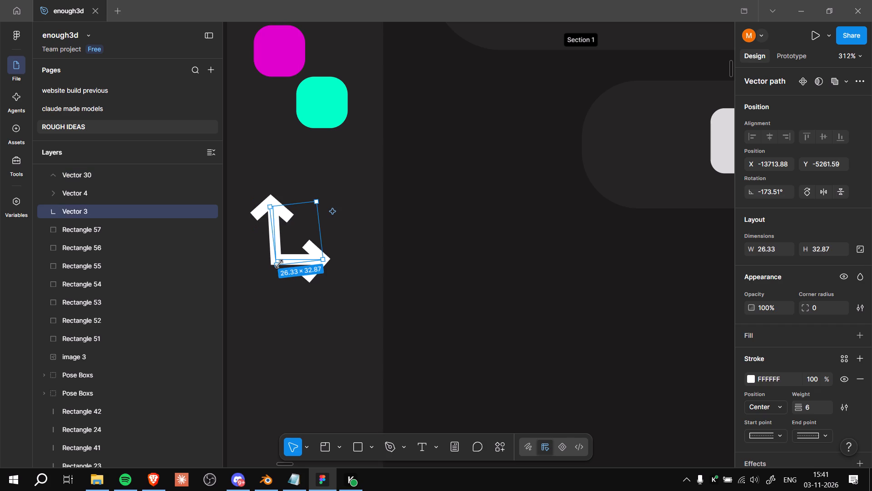
double_click(287, 256)
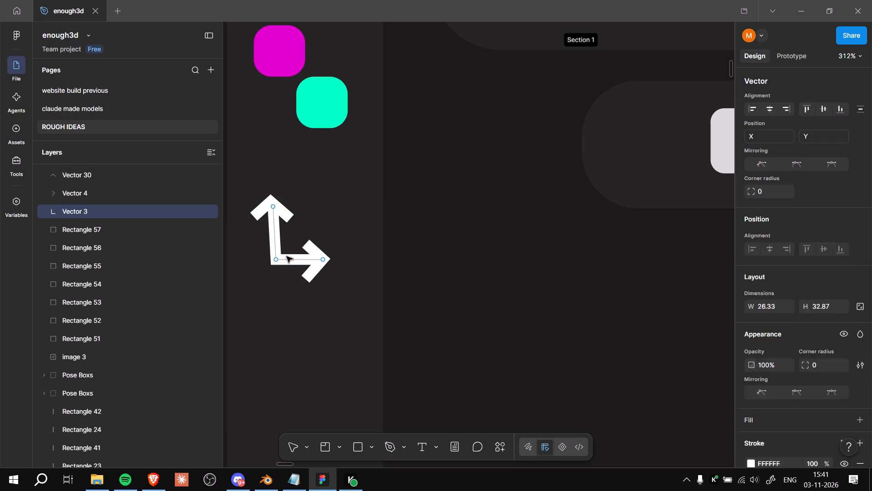
click(275, 261)
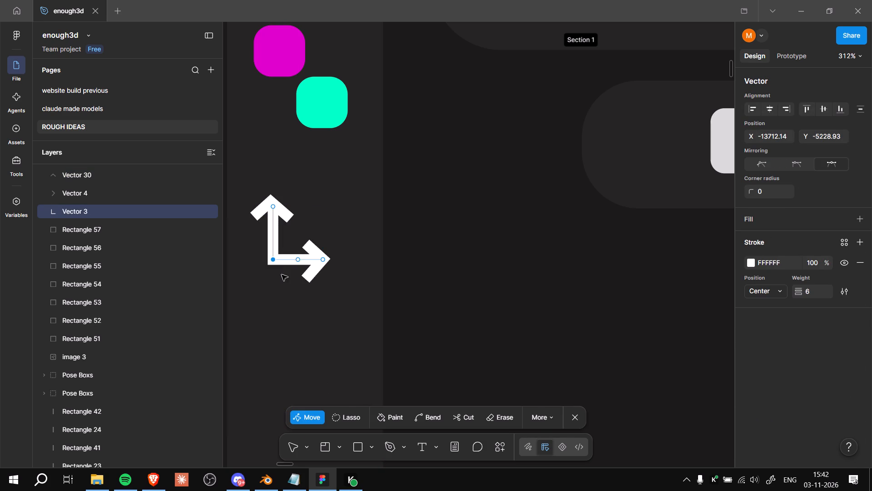
click(290, 448)
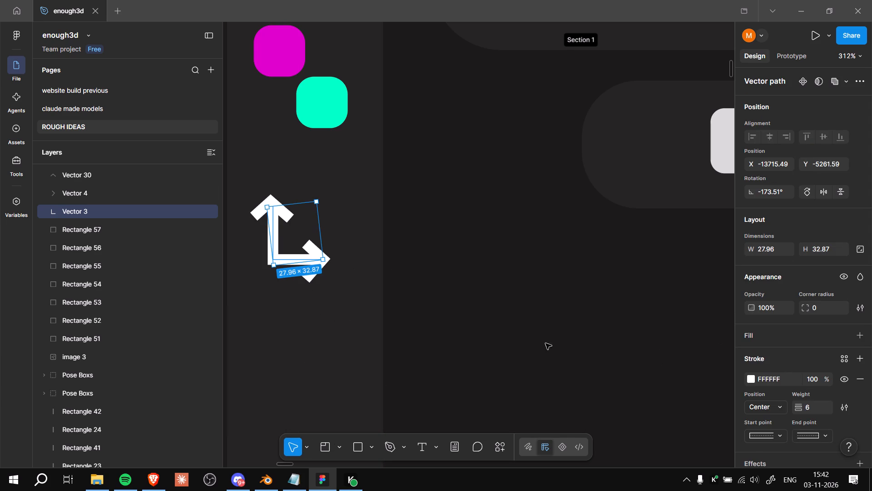
Select Vector 3 and both arrowheads together and set their stroke weight to 3.
shift+click(308, 275)
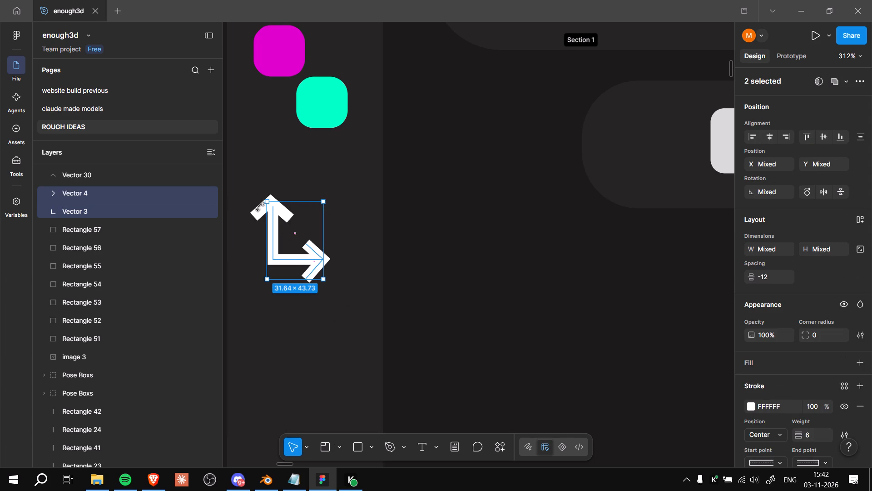
shift+click(260, 209)
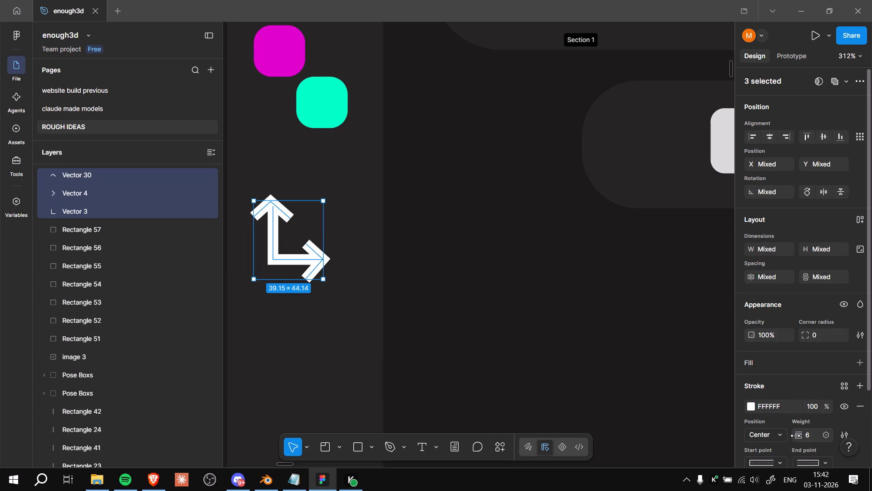
drag(798, 435, 435, 249)
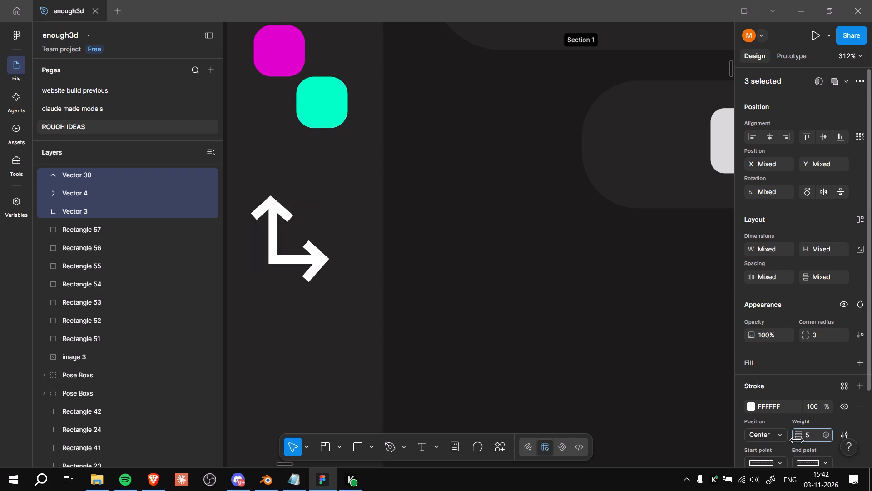
drag(435, 249, 431, 253)
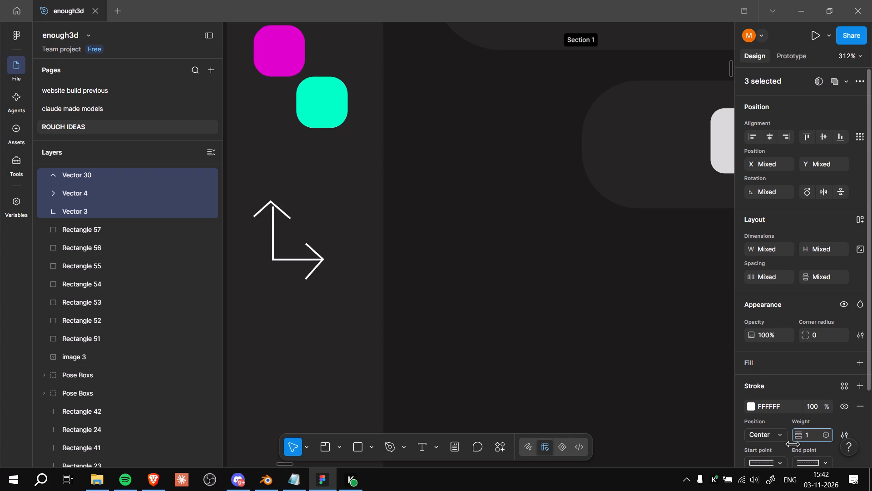
drag(431, 253, 433, 254)
drag(797, 435, 436, 244)
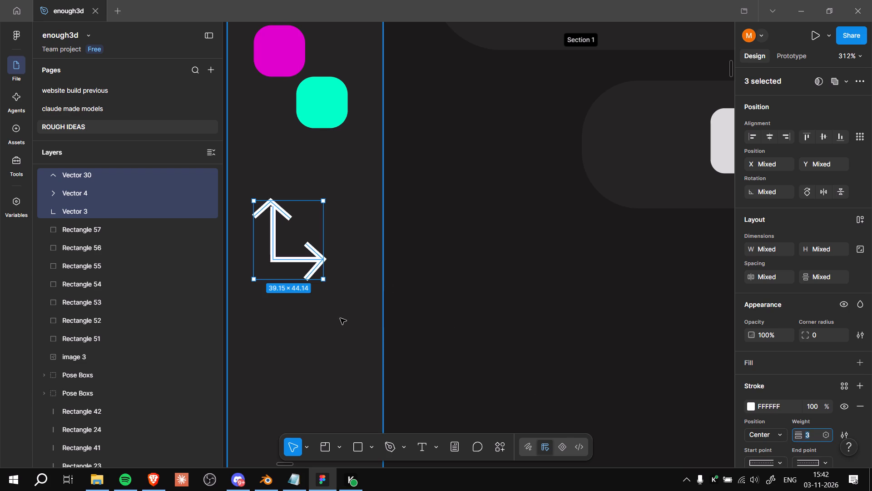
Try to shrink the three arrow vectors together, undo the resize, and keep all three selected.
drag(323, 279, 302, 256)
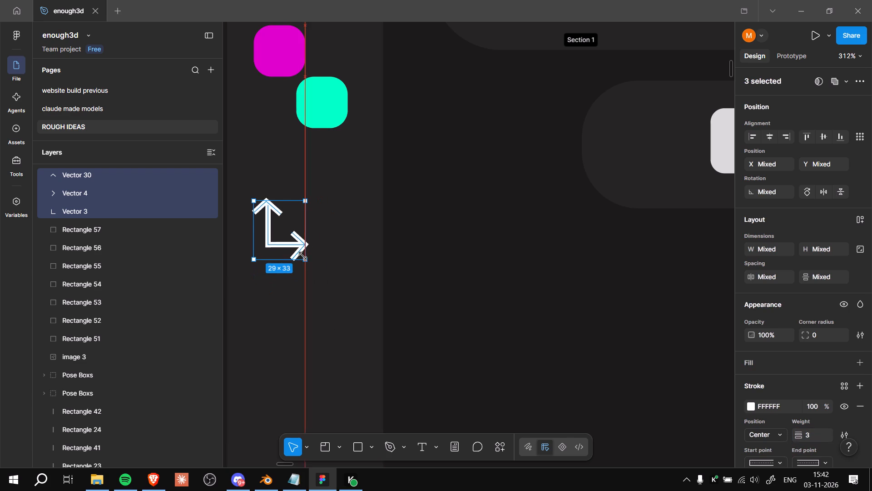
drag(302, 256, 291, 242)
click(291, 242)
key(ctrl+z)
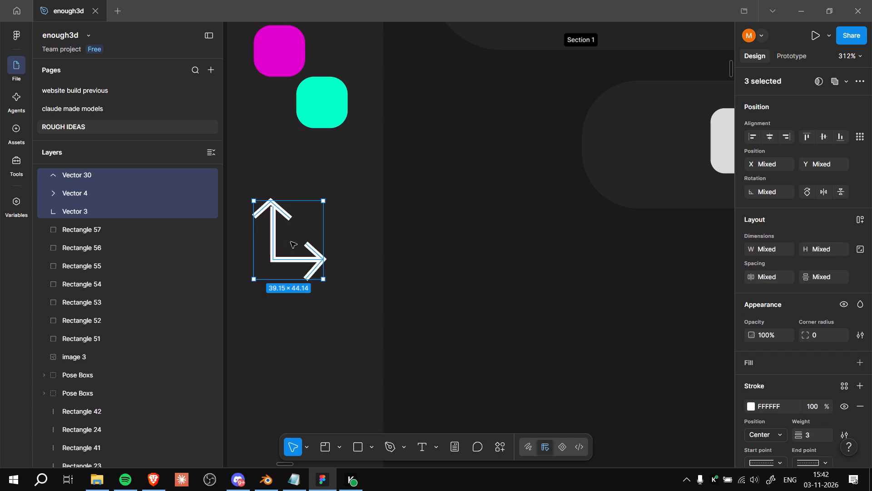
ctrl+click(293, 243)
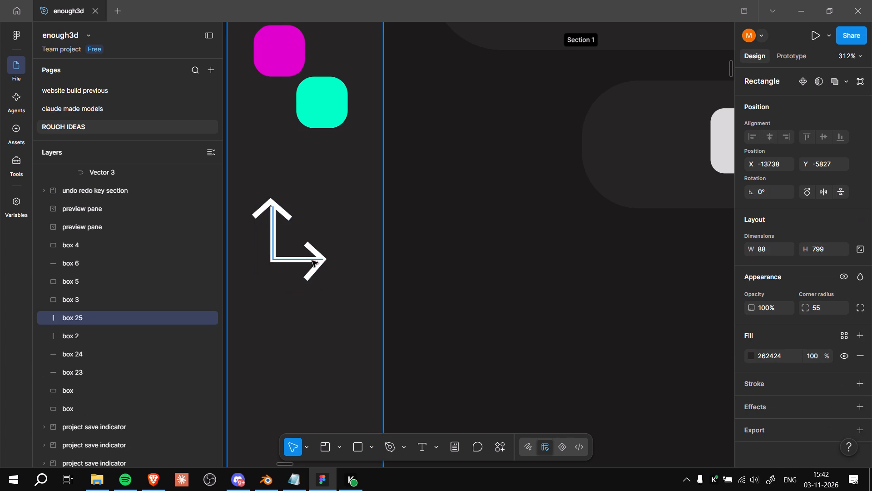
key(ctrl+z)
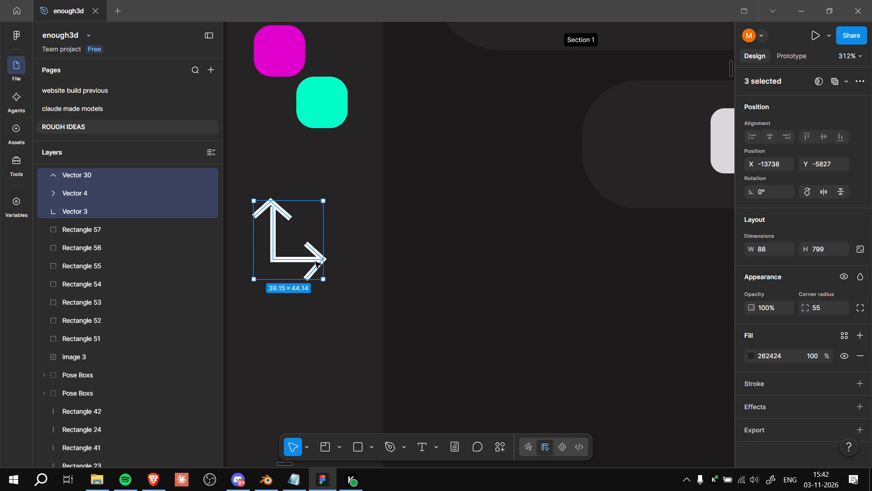
Shrink the three arrow vectors together to about 18 × 20.5 and place them beneath the magenta swatch, beside the teal one.
shift+drag(324, 281, 314, 266)
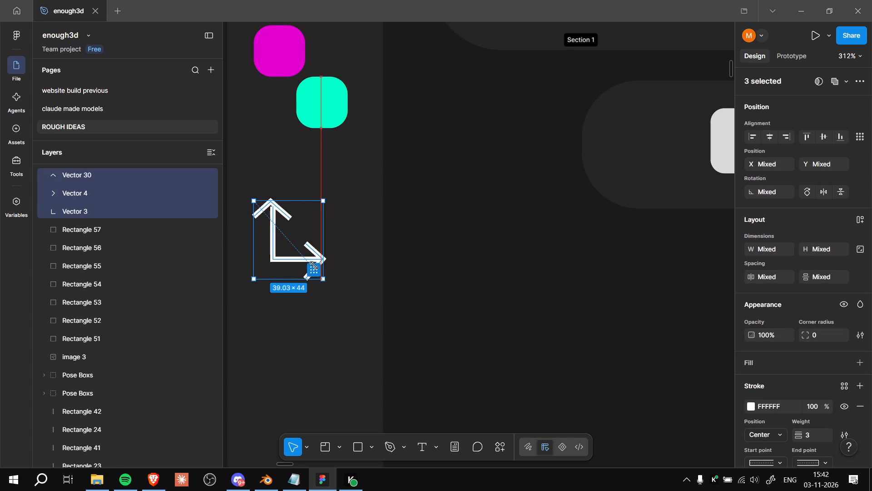
shift+drag(314, 266, 285, 226)
shift+drag(271, 210, 274, 100)
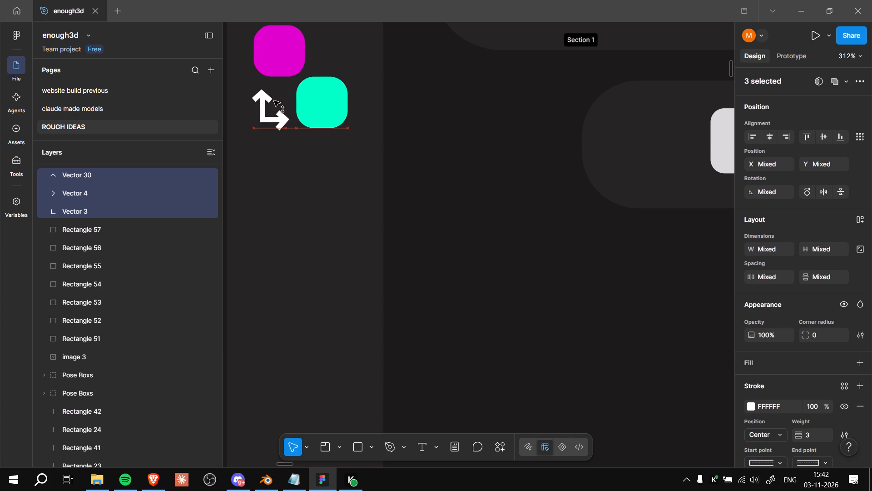
shift+drag(274, 100, 277, 94)
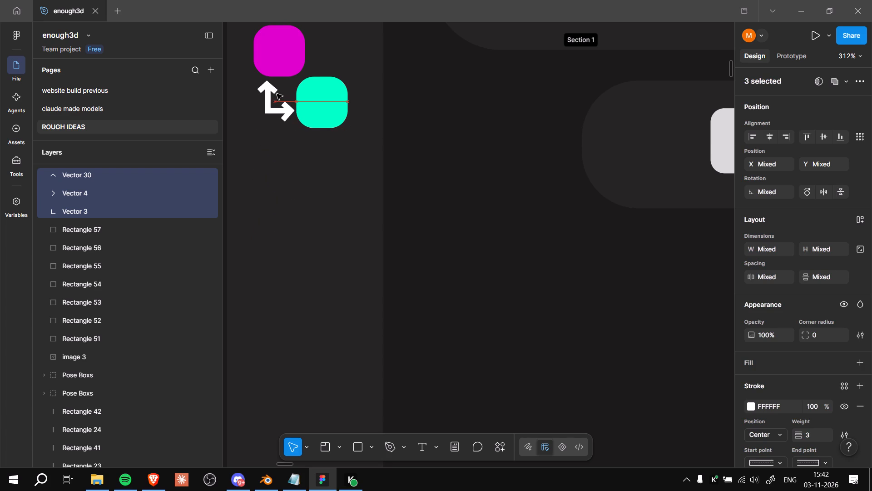
shift+drag(277, 94, 276, 94)
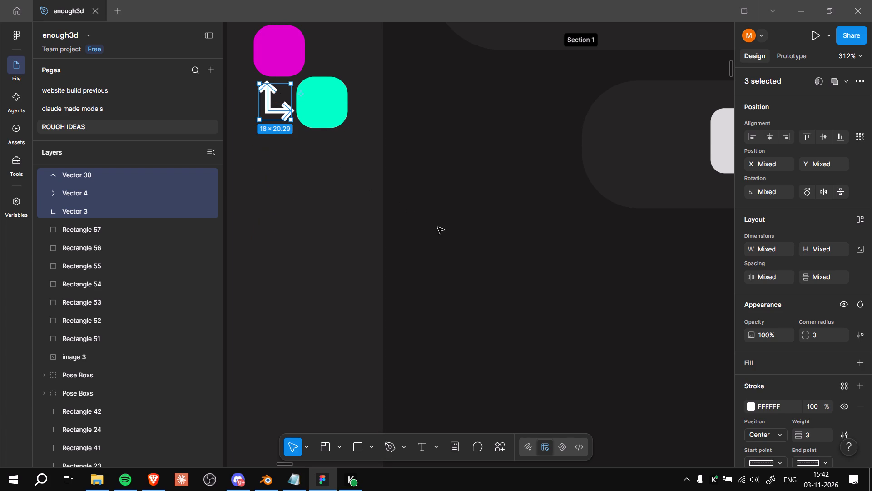
click(297, 82)
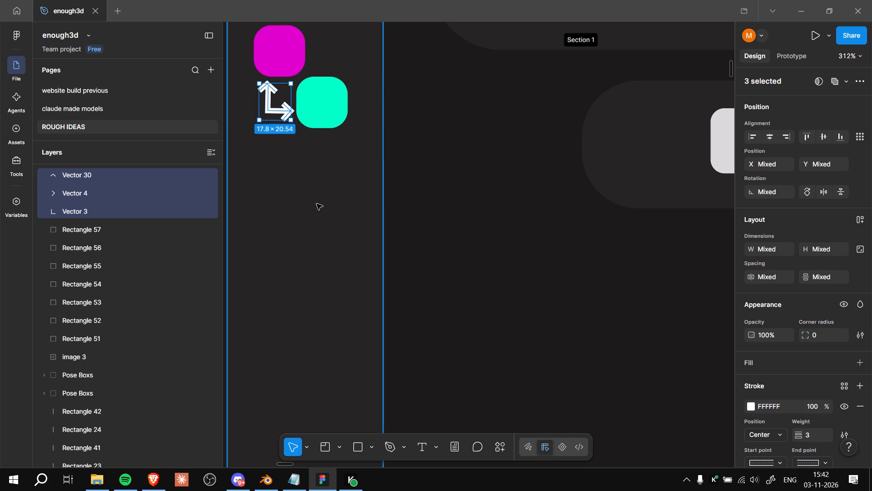
click(448, 230)
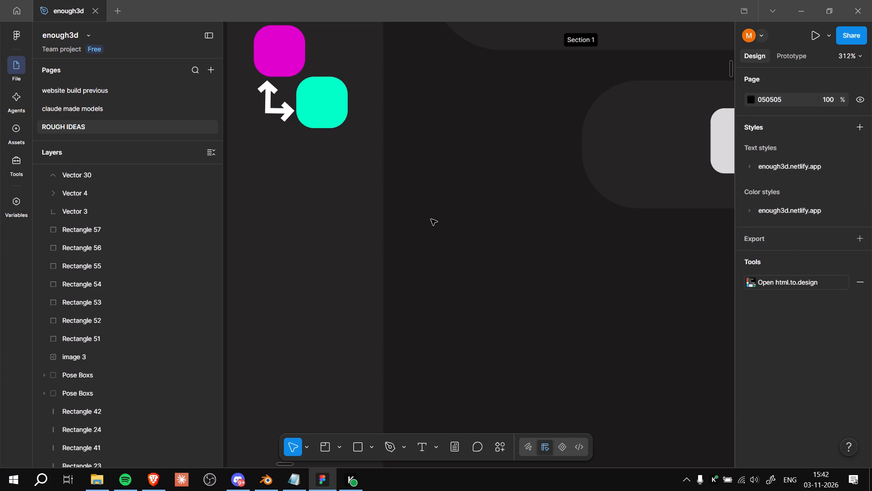
Check the swatches and swap arrow in the tool strip, and switch to Photopea to examine its foreground and background colour controls.
ctrl+scroll(431, 219, down, 5)
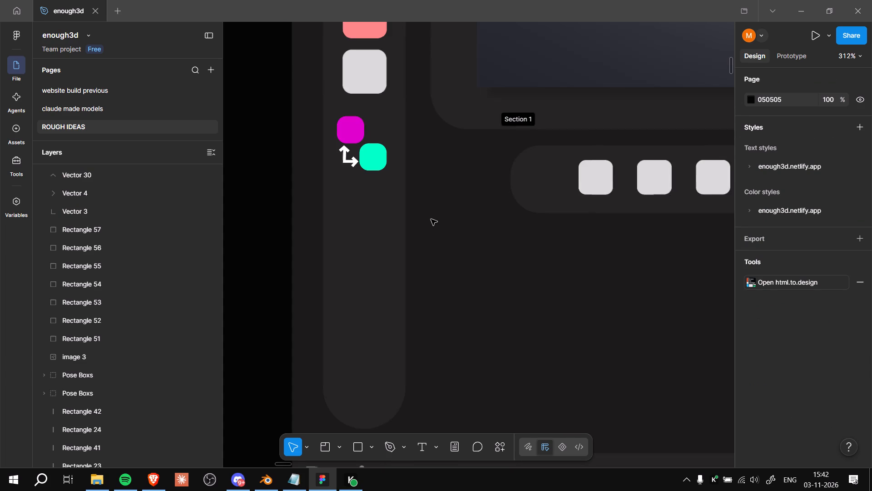
ctrl+scroll(437, 222, down, 4)
ctrl+middle_drag(453, 255, 448, 311)
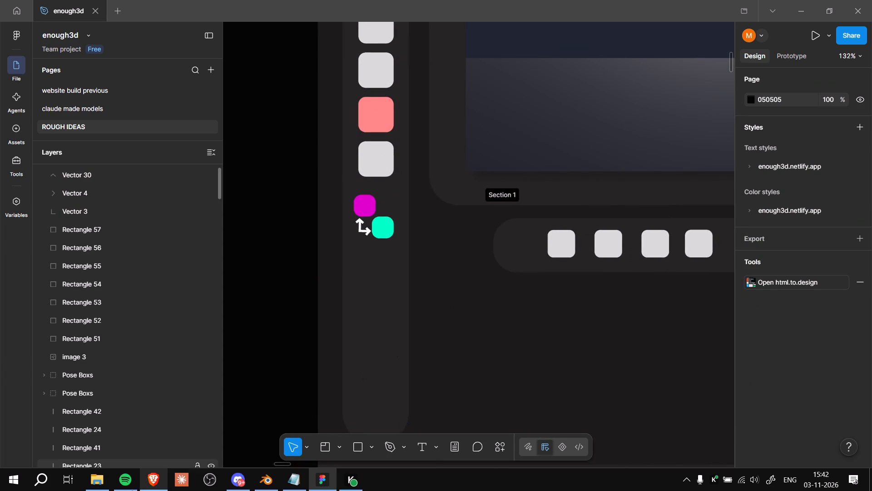
click(150, 483)
ctrl+scroll(43, 421, up, 2)
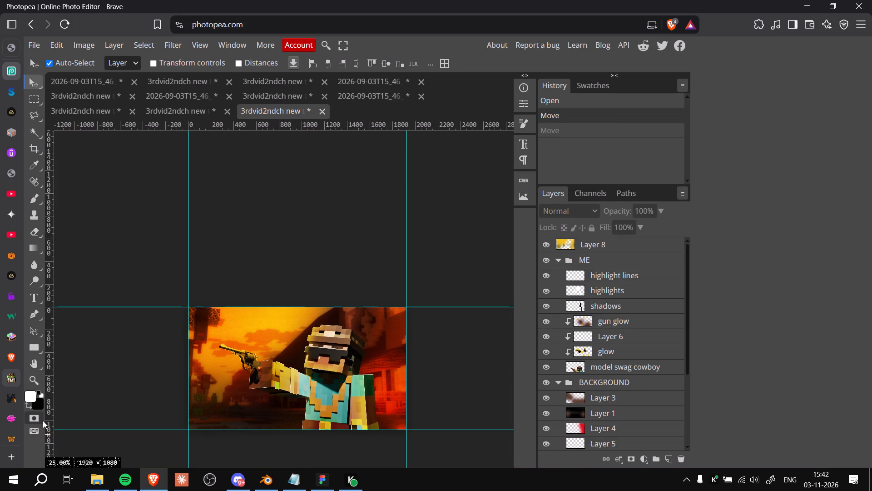
ctrl+scroll(43, 421, up, 6)
ctrl+scroll(65, 395, down, 2)
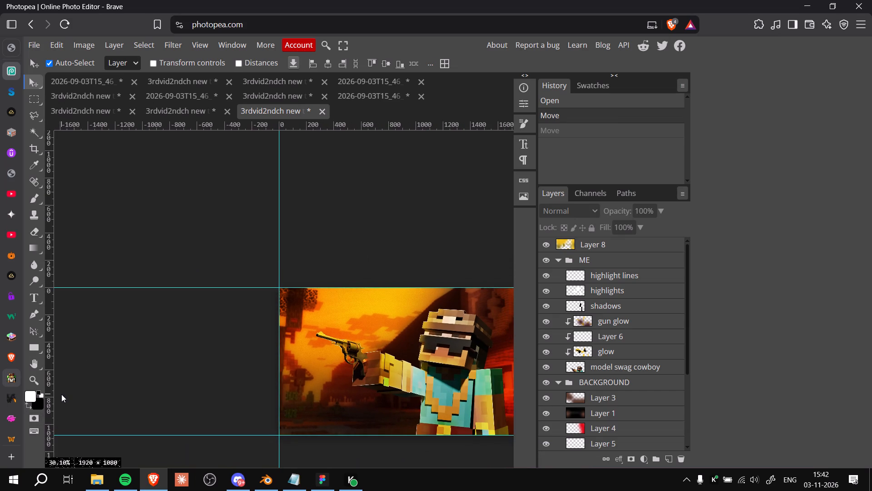
Switch back to Figma and duplicate the magenta swatch, placing the copy above and to the right of the original.
click(317, 480)
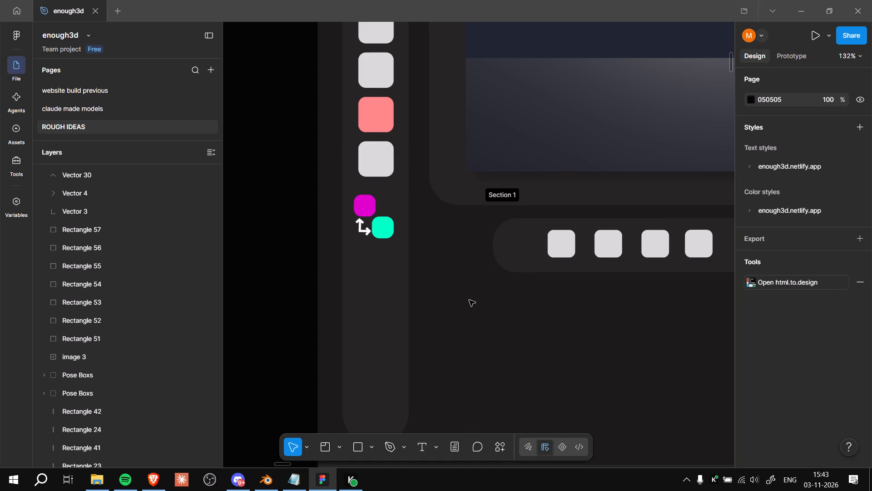
ctrl+scroll(477, 275, up, 7)
ctrl+middle_drag(416, 237, 446, 303)
ctrl+scroll(439, 275, up, 4)
ctrl+middle_drag(432, 256, 512, 315)
ctrl+scroll(512, 315, up, 4)
ctrl+middle_drag(494, 300, 530, 297)
click(332, 230)
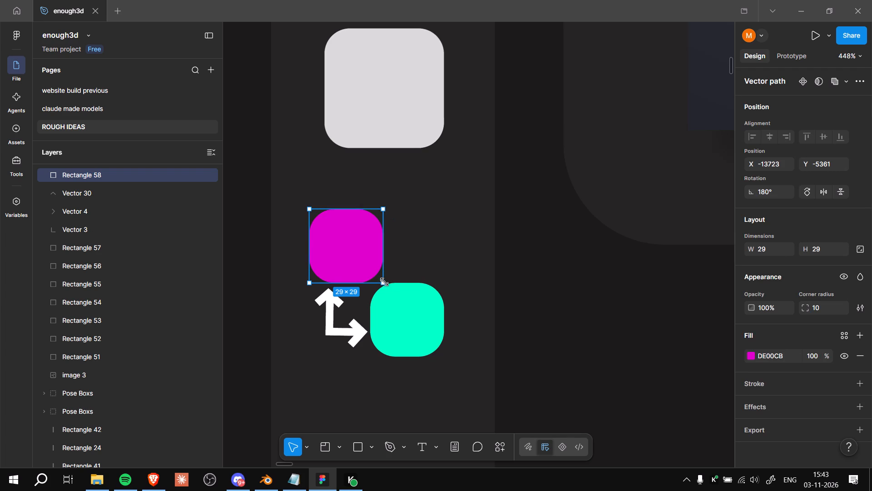
alt+drag(347, 252, 416, 199)
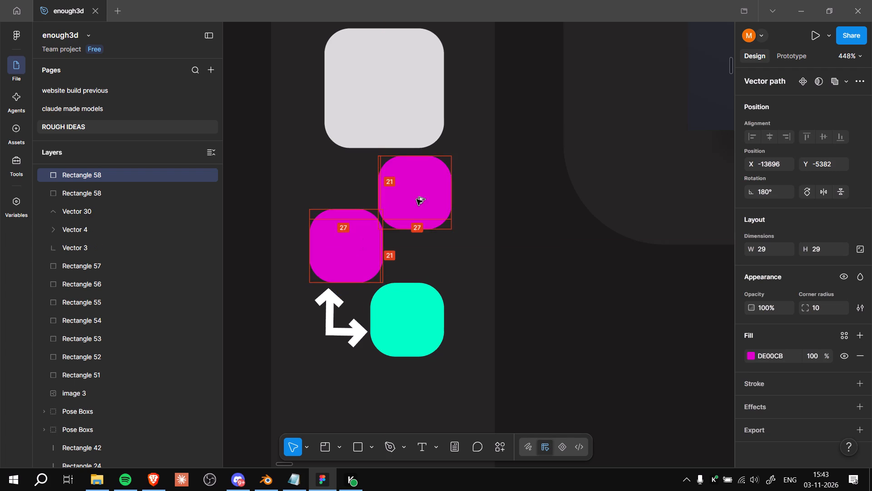
alt+drag(416, 199, 416, 197)
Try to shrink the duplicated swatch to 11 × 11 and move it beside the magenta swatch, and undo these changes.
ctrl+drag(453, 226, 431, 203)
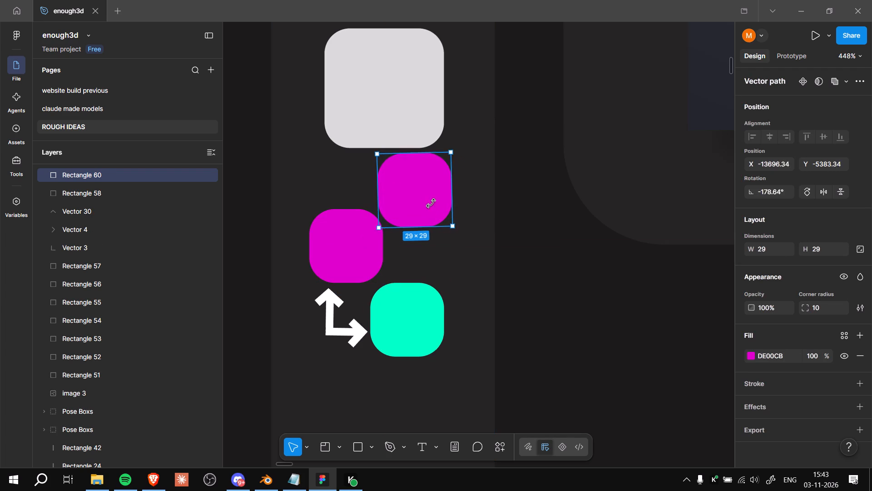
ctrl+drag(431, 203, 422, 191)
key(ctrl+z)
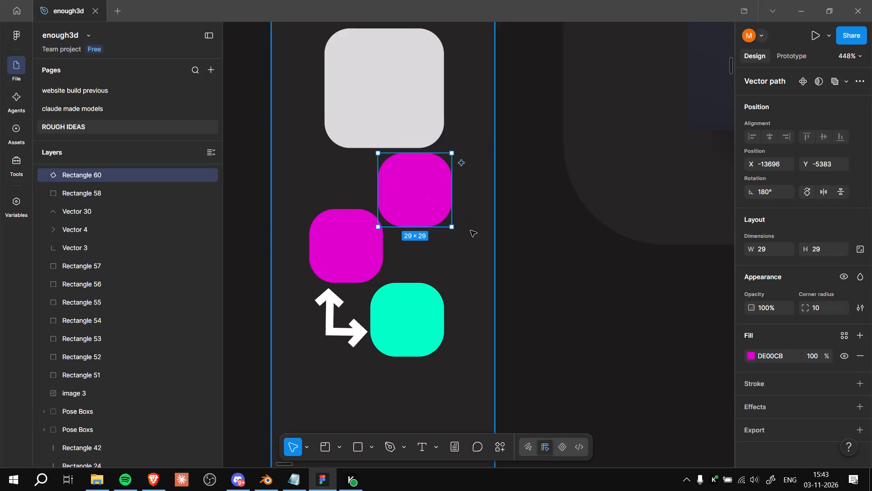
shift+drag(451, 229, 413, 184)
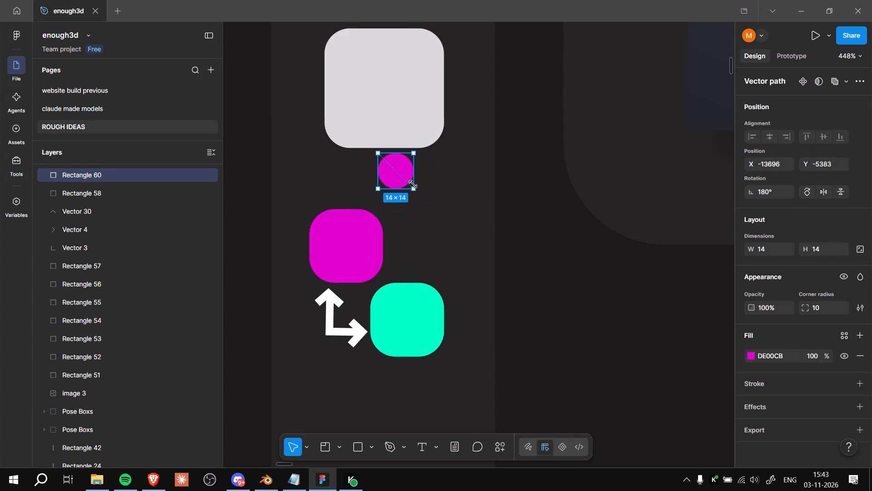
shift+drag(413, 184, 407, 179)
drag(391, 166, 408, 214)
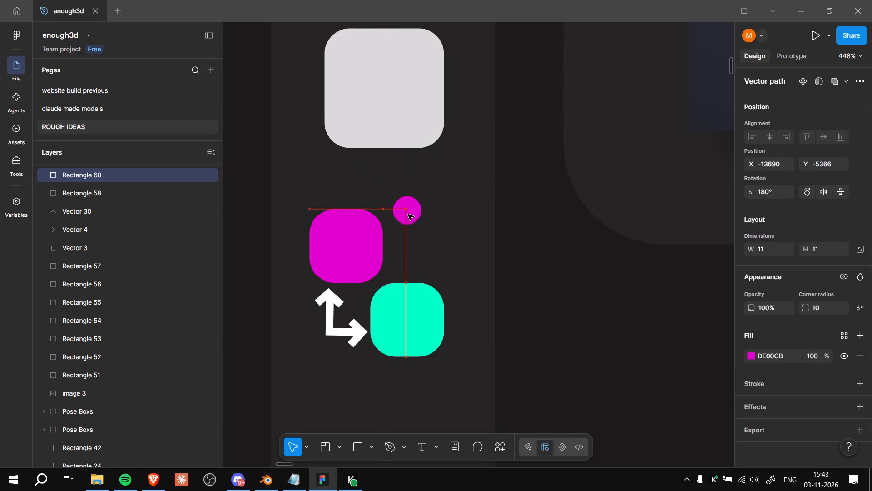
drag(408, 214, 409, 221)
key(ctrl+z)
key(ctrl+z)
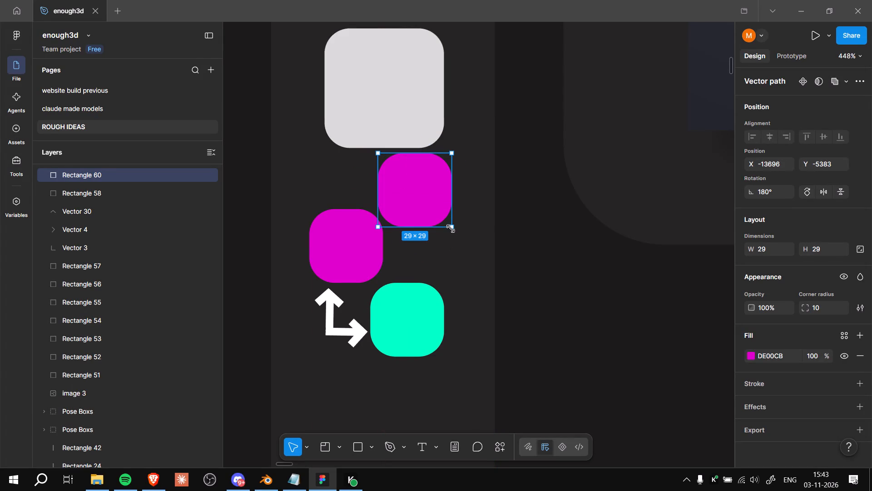
Shrink the duplicated magenta swatch to 11 × 11.
shift+drag(455, 227, 422, 193)
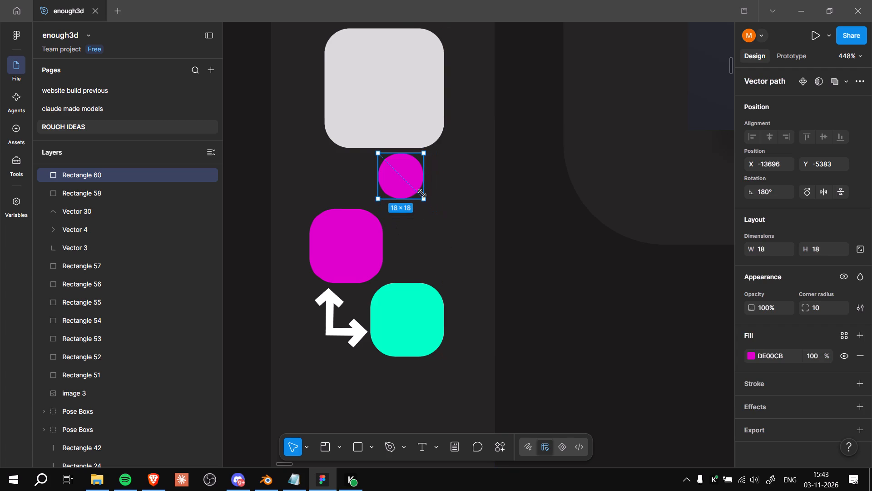
shift+drag(422, 193, 404, 179)
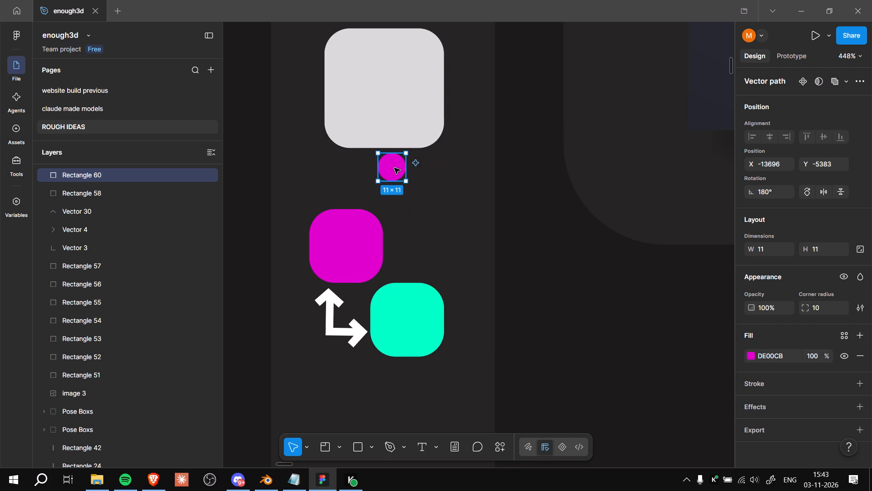
Edit the small swatch's path and set its corner radius to 3.
double_click(394, 168)
drag(754, 189, 428, 240)
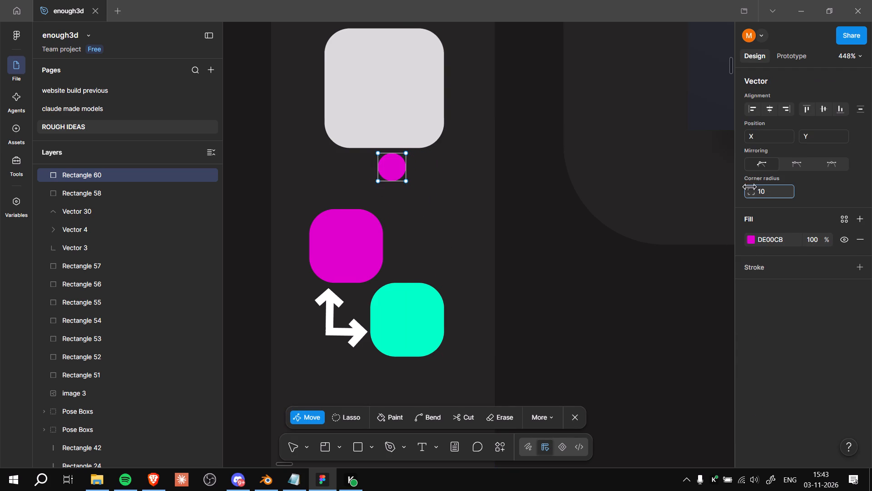
drag(428, 240, 406, 236)
drag(755, 189, 413, 236)
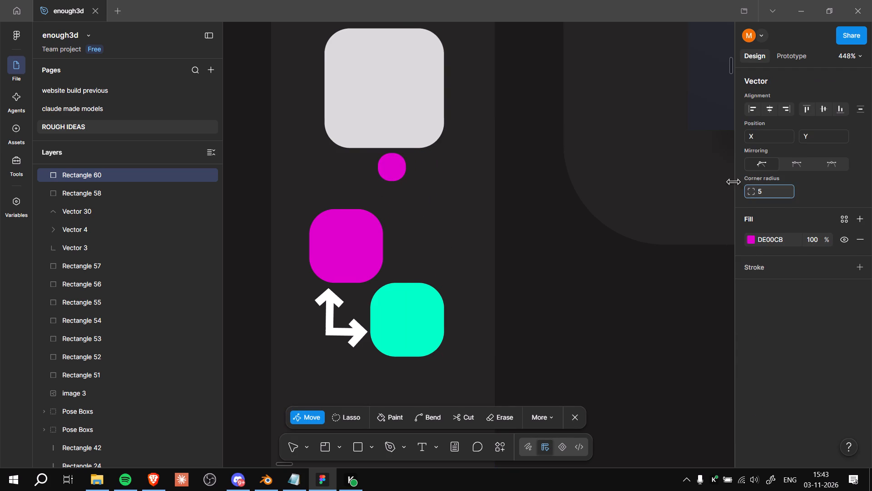
drag(413, 236, 413, 237)
drag(788, 209, 766, 200)
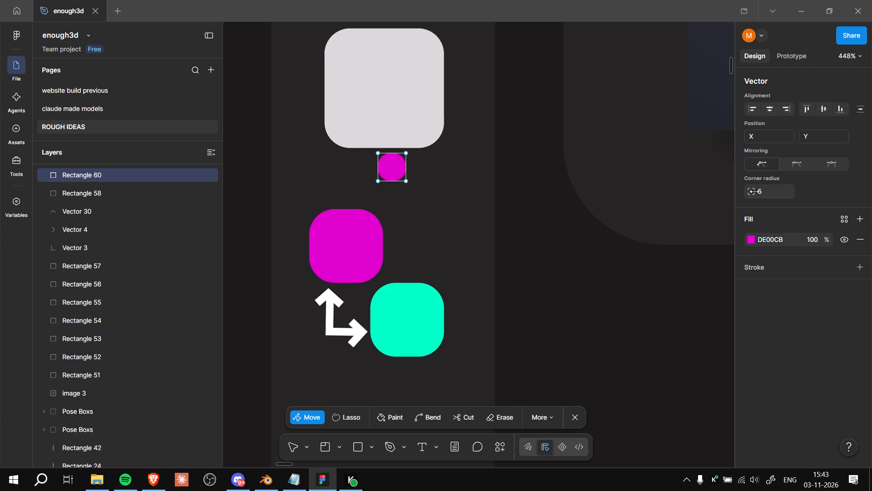
drag(754, 191, 397, 243)
drag(750, 192, 446, 246)
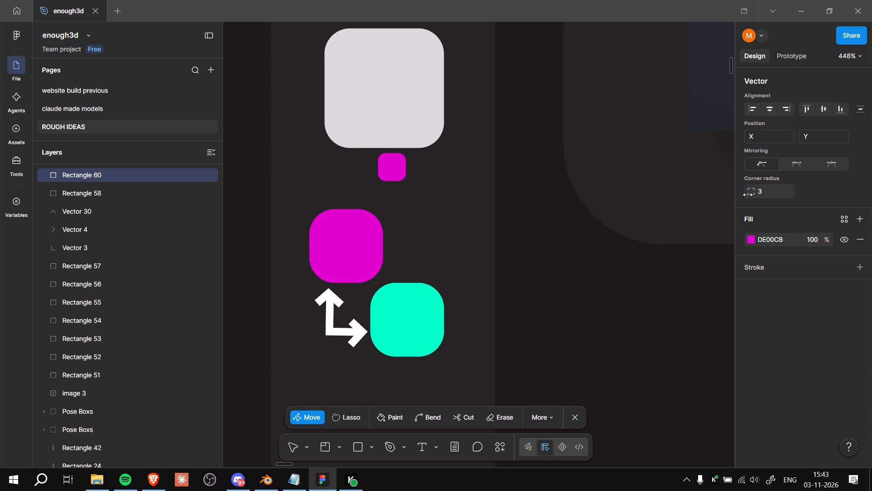
Move the small swatch to just right of the large magenta swatch, near its upper edge.
drag(391, 170, 404, 213)
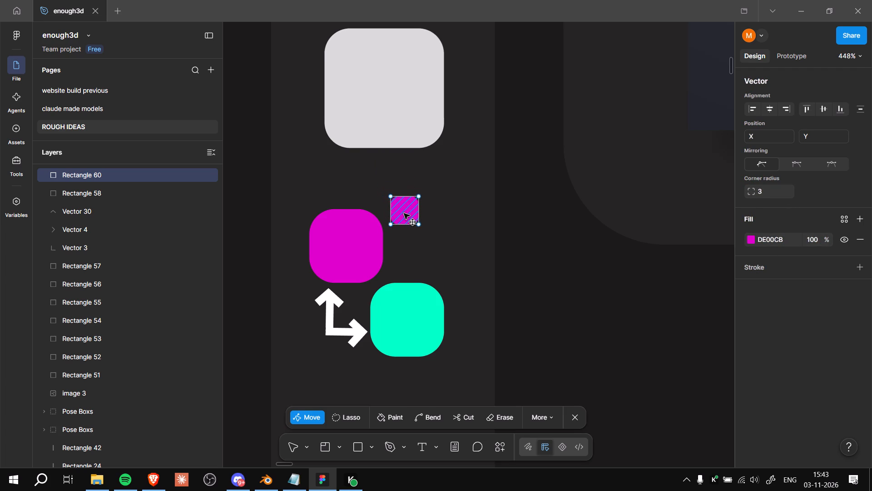
drag(404, 213, 401, 226)
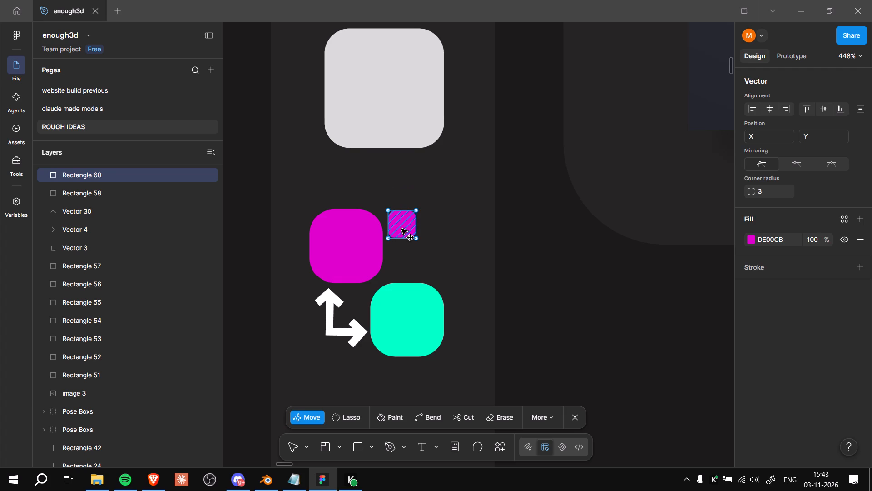
click(404, 228)
Change the small swatch's fill to black 000000 and leave path editing.
click(752, 236)
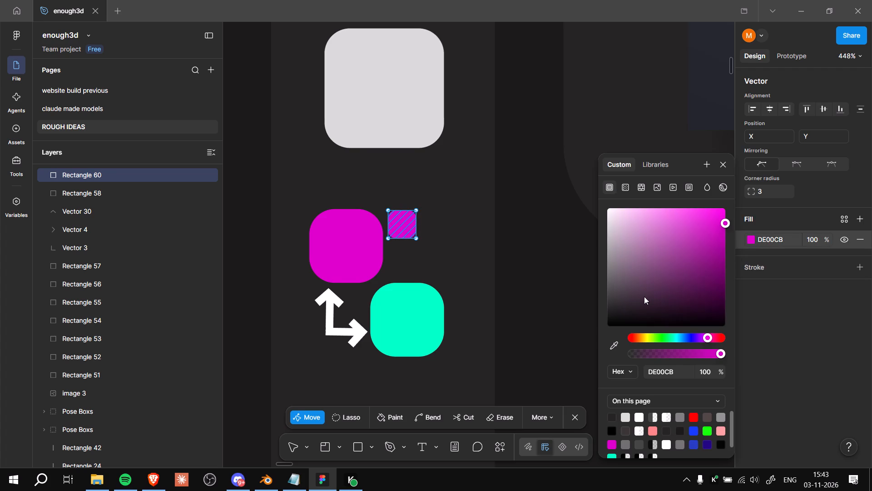
drag(643, 297, 594, 337)
click(797, 301)
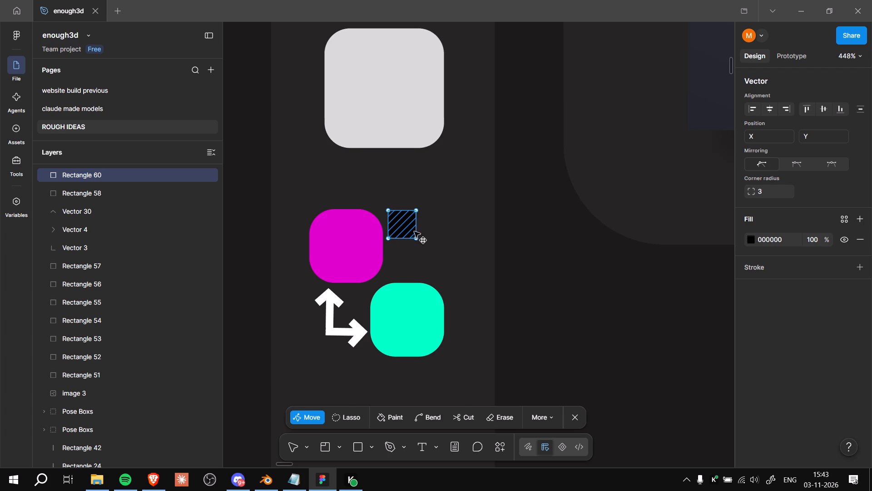
click(293, 452)
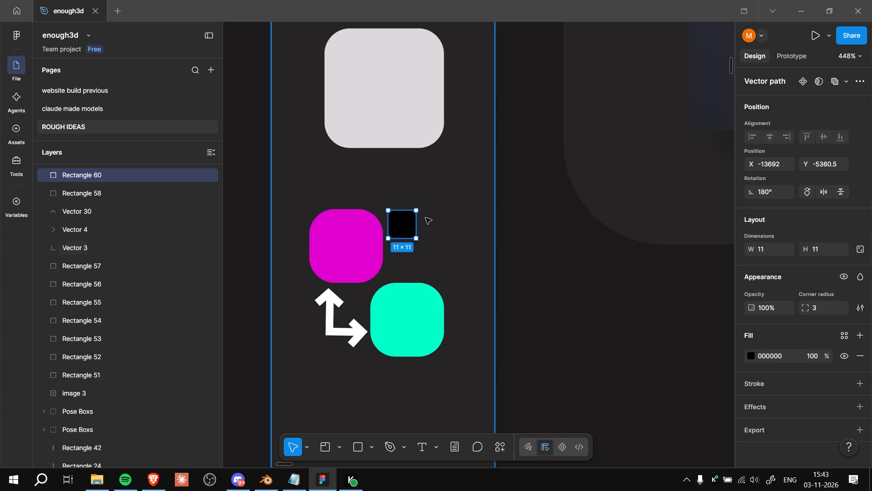
Duplicate the small black square and place the copy diagonally below it, just above the turquoise swatch.
alt+drag(403, 227, 413, 246)
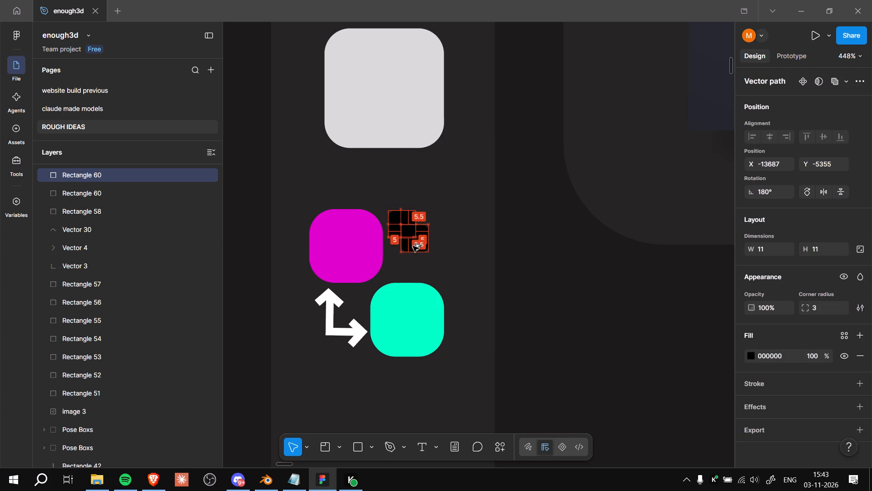
alt+drag(413, 246, 419, 253)
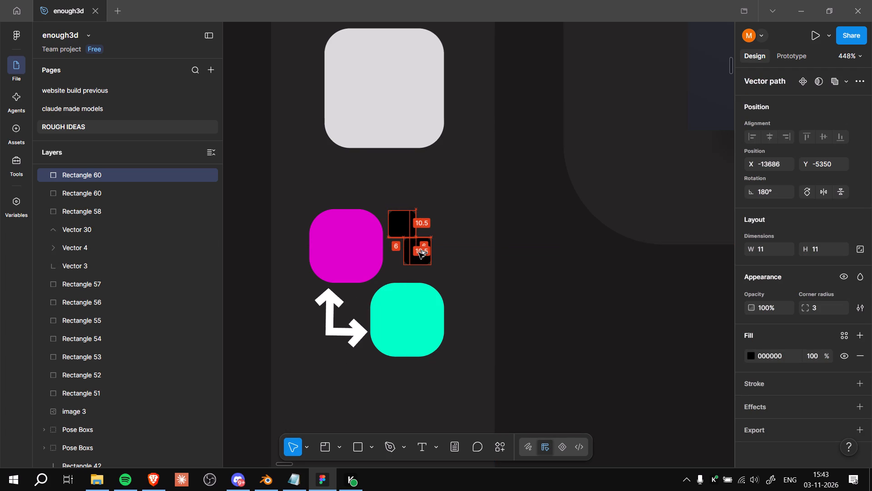
alt+drag(419, 253, 424, 259)
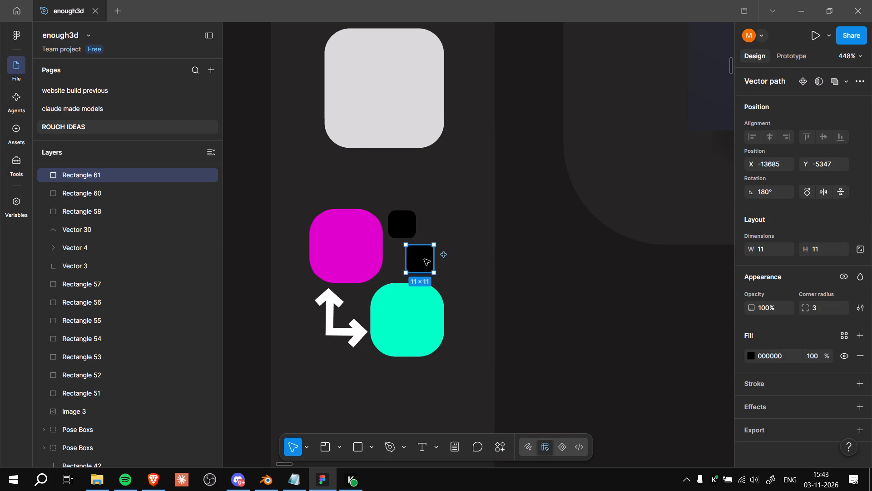
Change the duplicated small square's fill to white FFFFFF.
click(753, 356)
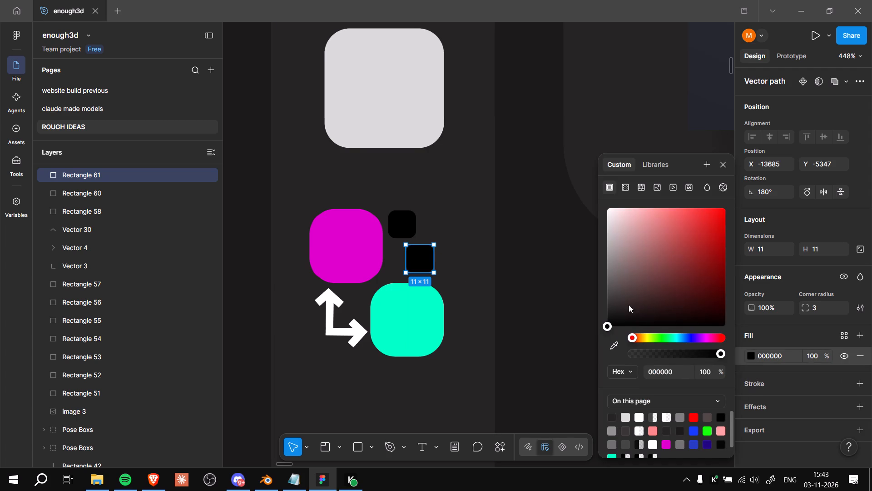
drag(629, 304, 598, 182)
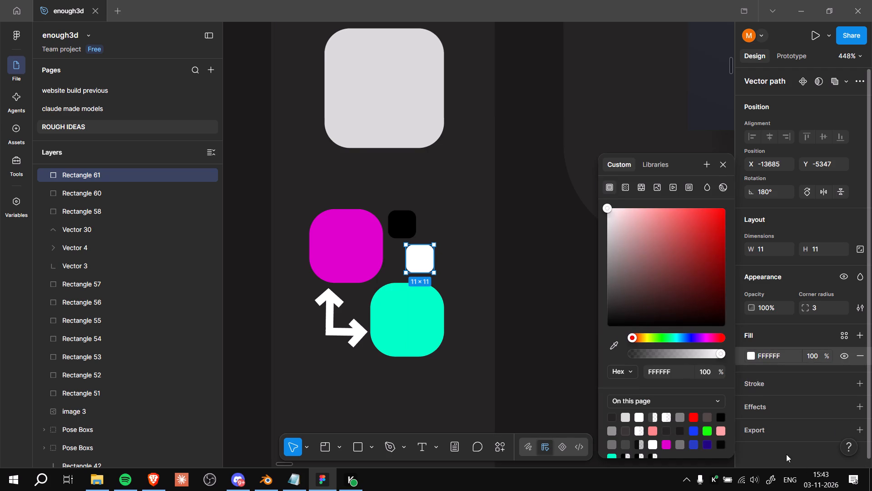
click(786, 454)
Move the small black square down beside the magenta swatch so the white square overlaps its lower corner, and deselect it.
drag(398, 221, 399, 240)
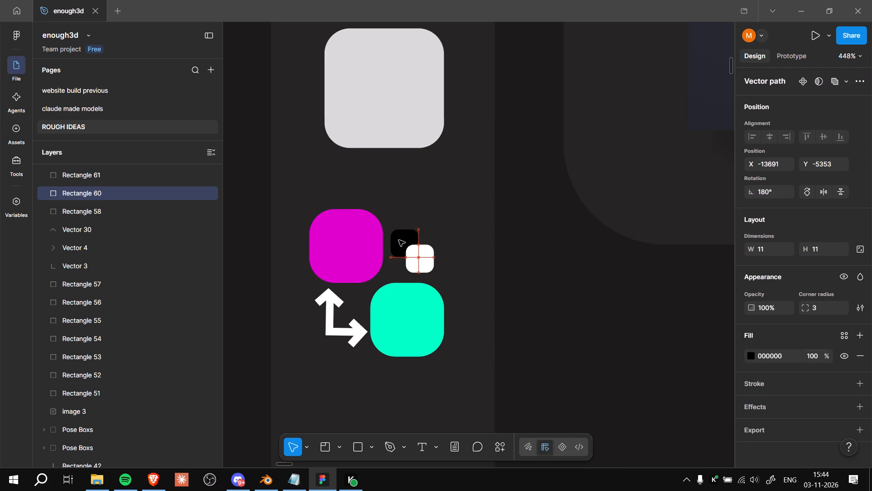
drag(399, 240, 399, 241)
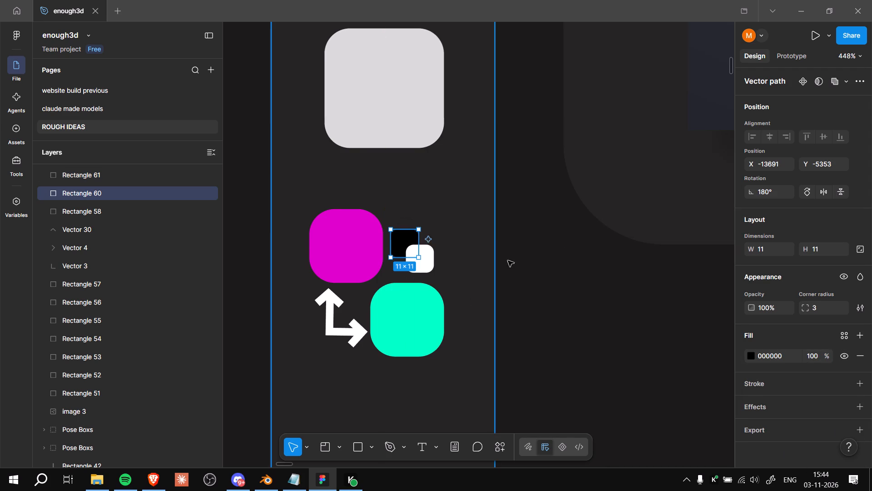
click(542, 281)
Review the whole thumbnail editor layout with its new colour controls, checking Photopea in Brave for reference before returning to Figma.
ctrl+scroll(551, 310, down, 5)
ctrl+middle_drag(571, 345, 502, 292)
ctrl+scroll(503, 294, down, 6)
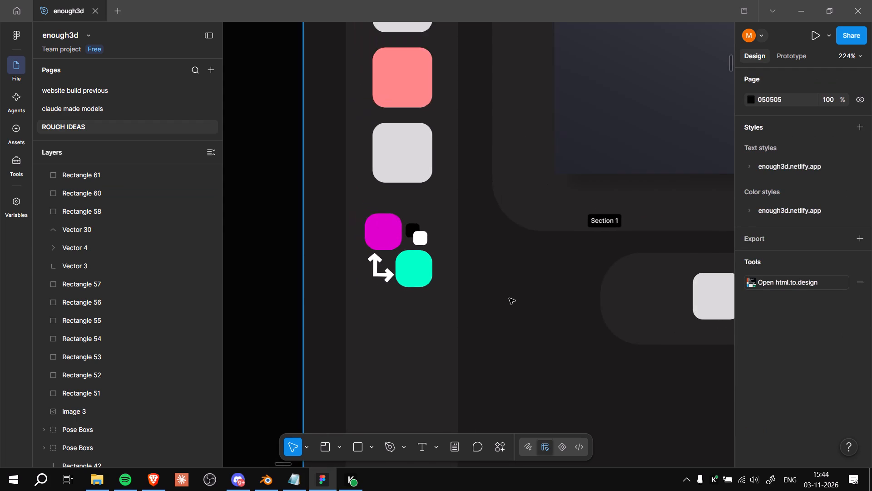
ctrl+scroll(509, 298, down, 6)
ctrl+middle_drag(534, 331, 460, 310)
ctrl+scroll(470, 317, down, 3)
ctrl+scroll(571, 361, down, 3)
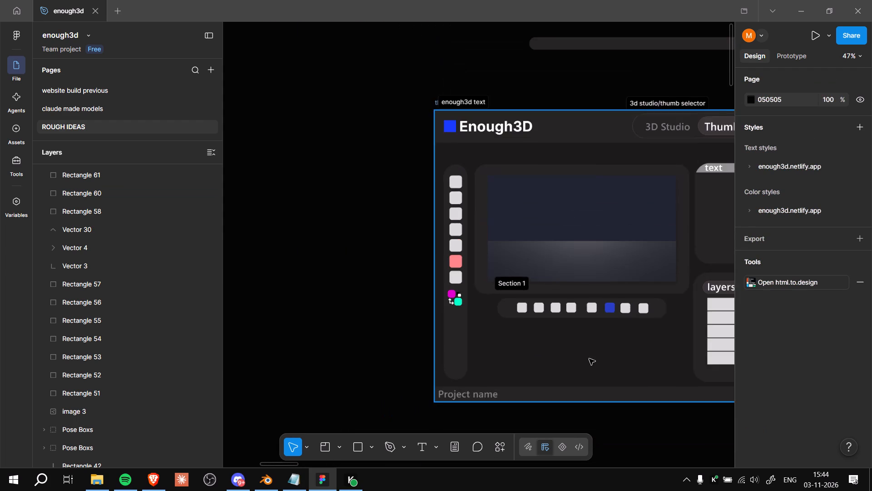
ctrl+middle_drag(600, 359, 471, 324)
ctrl+middle_click(632, 416)
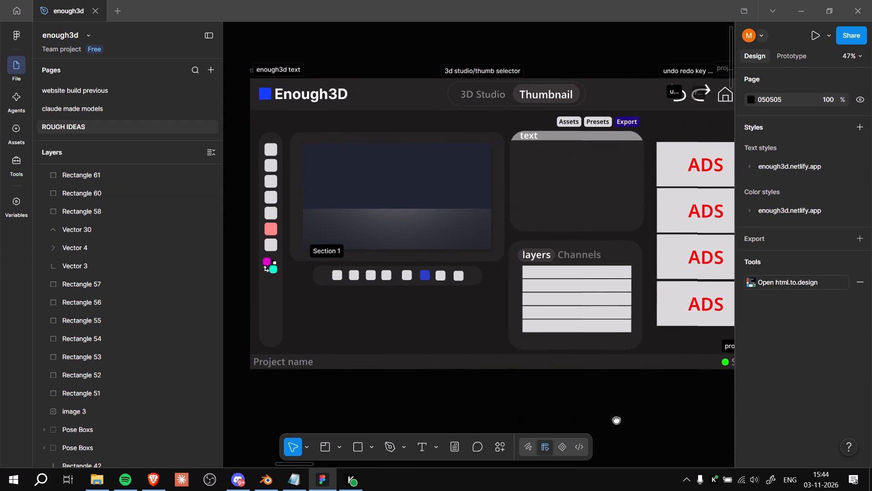
click(152, 483)
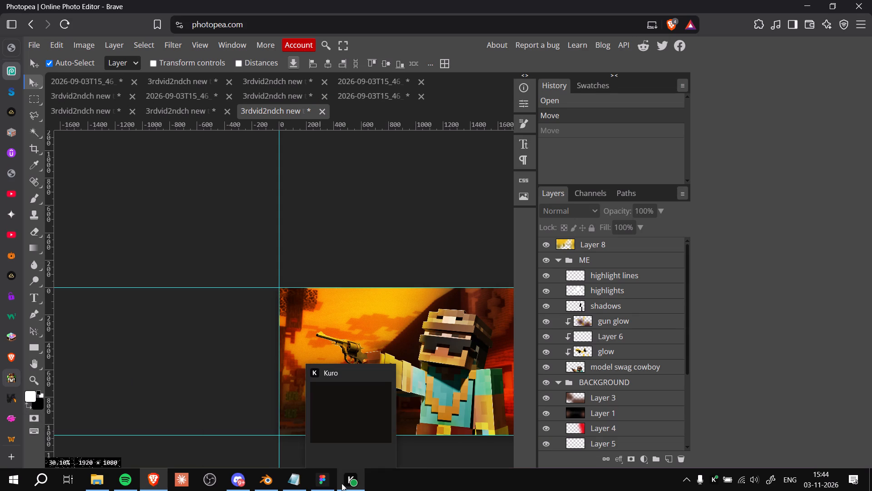
click(319, 481)
ctrl+middle_drag(394, 403, 304, 404)
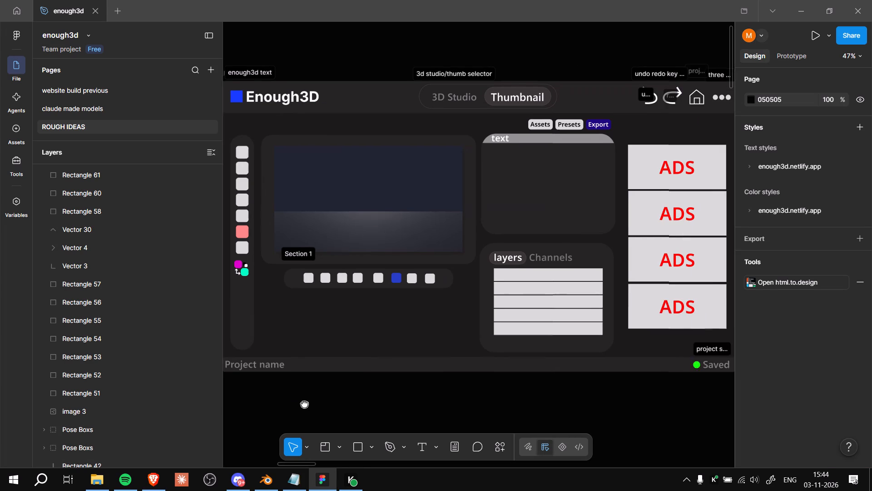
ctrl+middle_drag(304, 404, 316, 404)
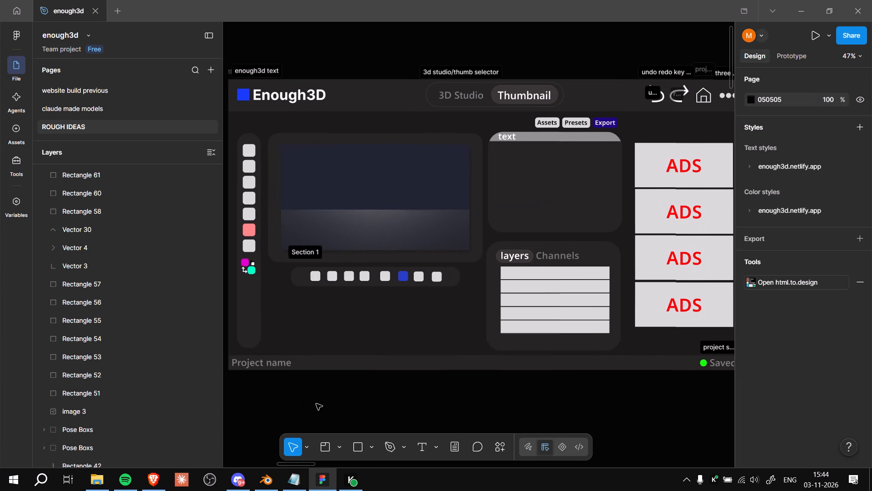